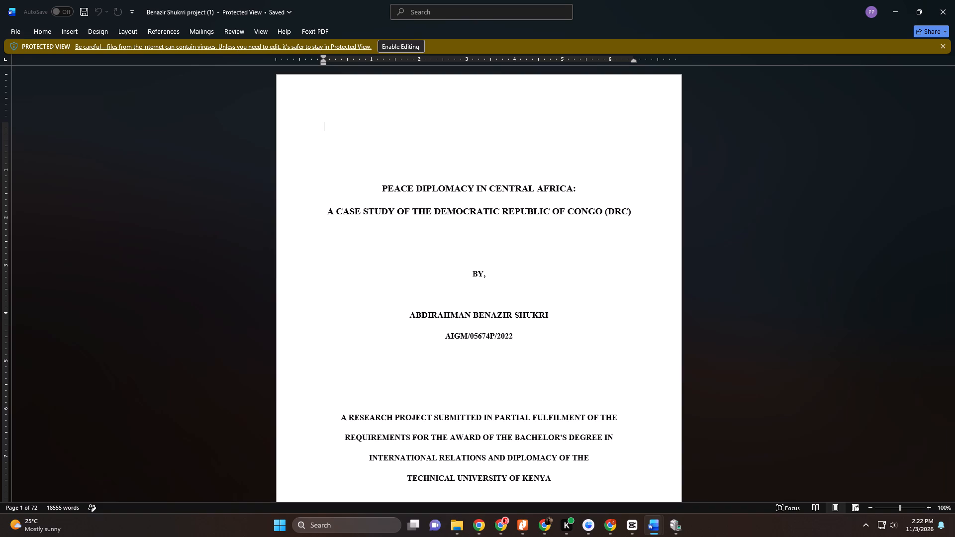
Enable editing for the protected research project document.
click(410, 51)
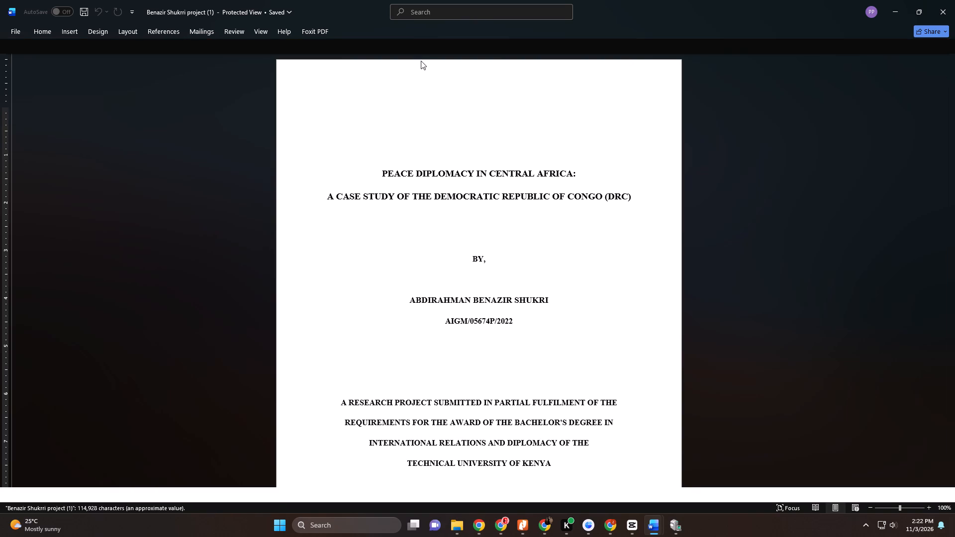
triple_click(869, 509)
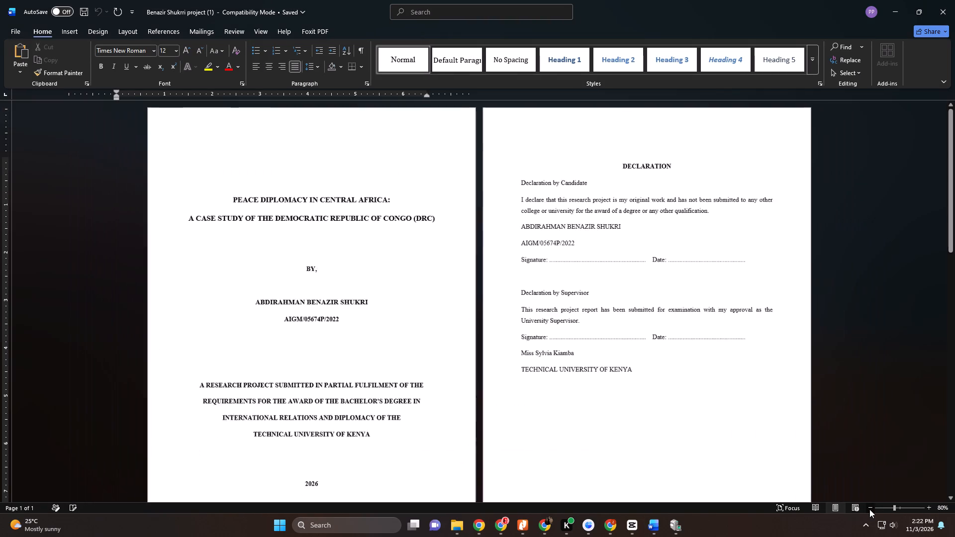
double_click(869, 509)
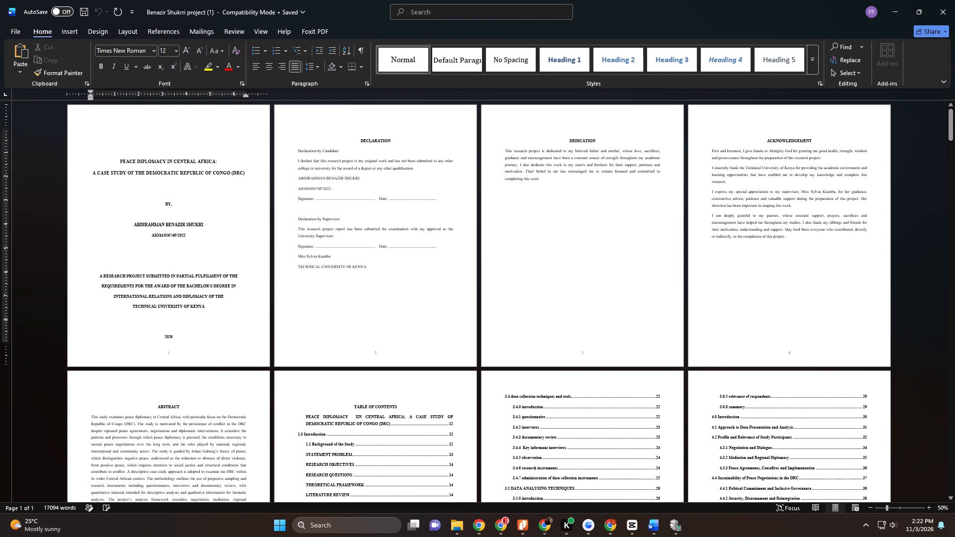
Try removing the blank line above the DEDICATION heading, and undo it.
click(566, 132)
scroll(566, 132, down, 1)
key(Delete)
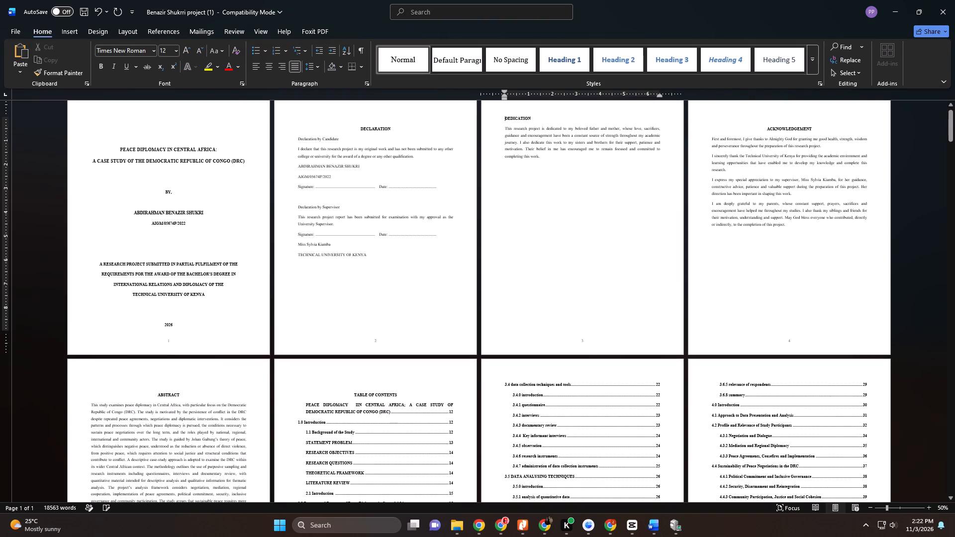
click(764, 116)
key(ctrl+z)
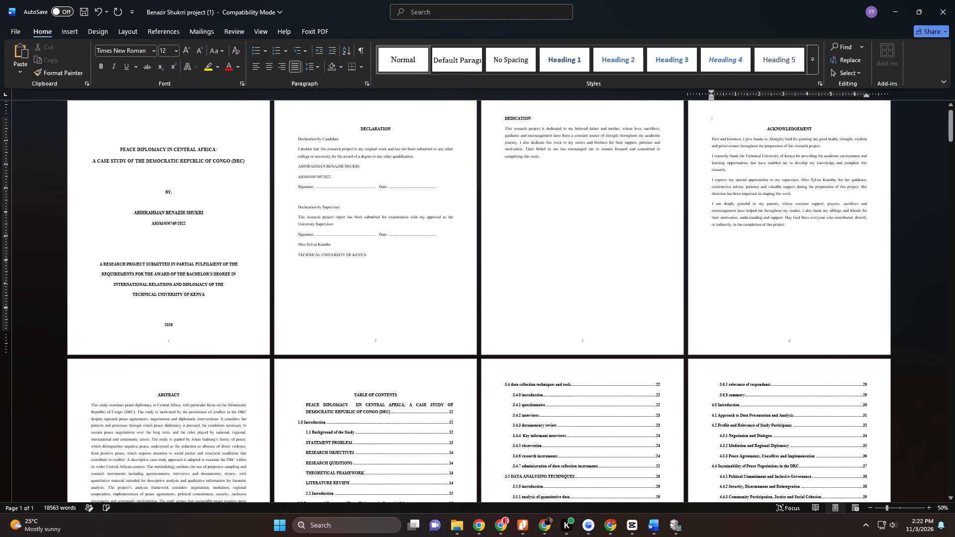
Remove the blank line above the DECLARATION heading and centre the heading.
click(368, 116)
key(Delete)
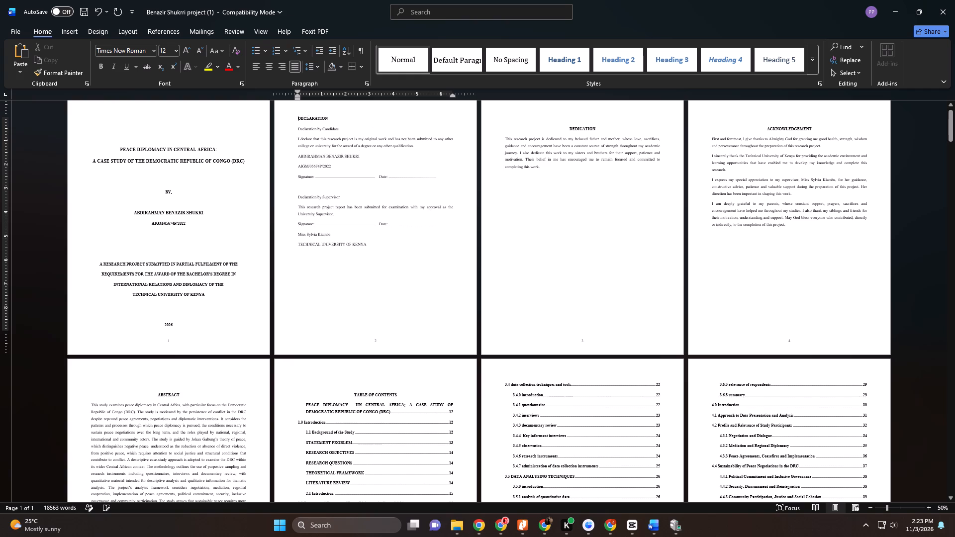
click(290, 118)
click(266, 68)
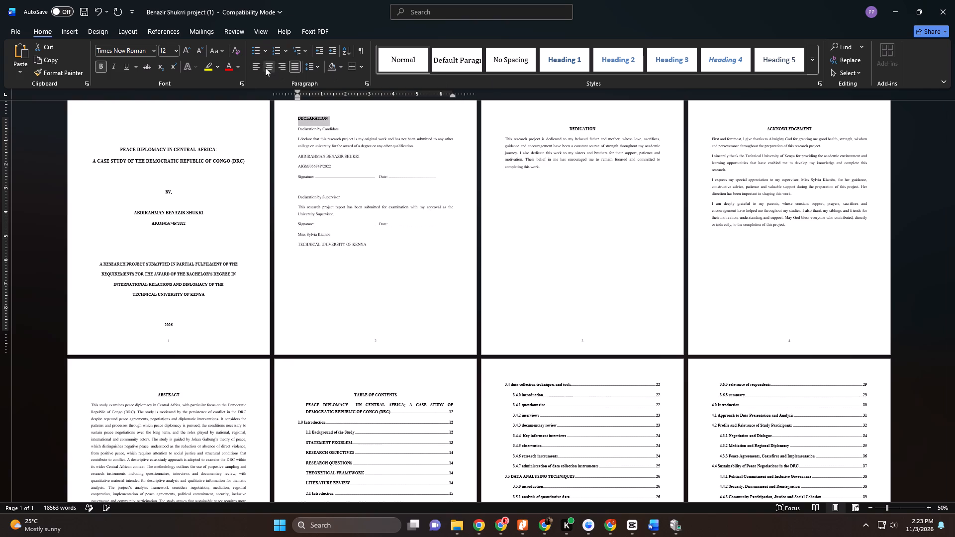
Modify the Heading 1 style to Times font, centred, with automatic colour, and apply it to the DECLARATION heading.
click(499, 122)
click(285, 119)
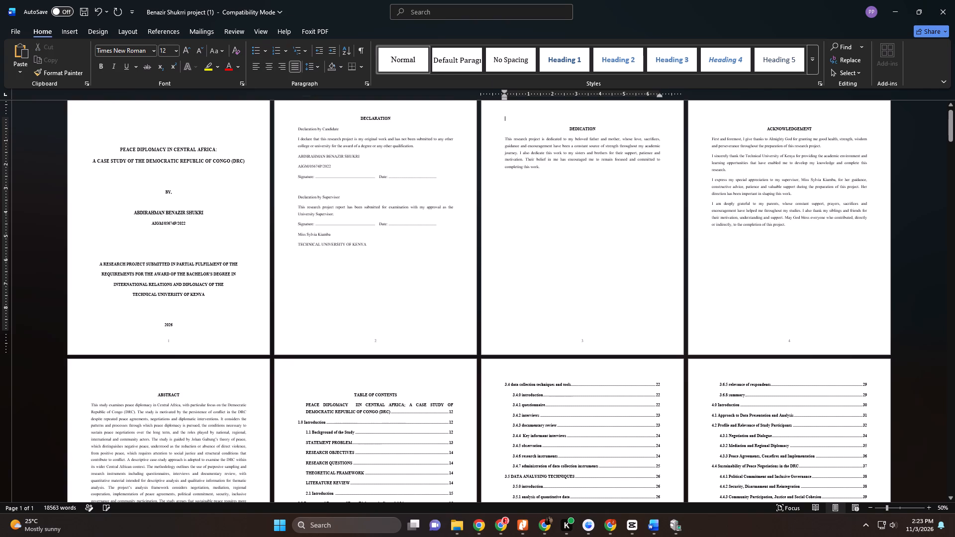
right_click(566, 54)
click(589, 72)
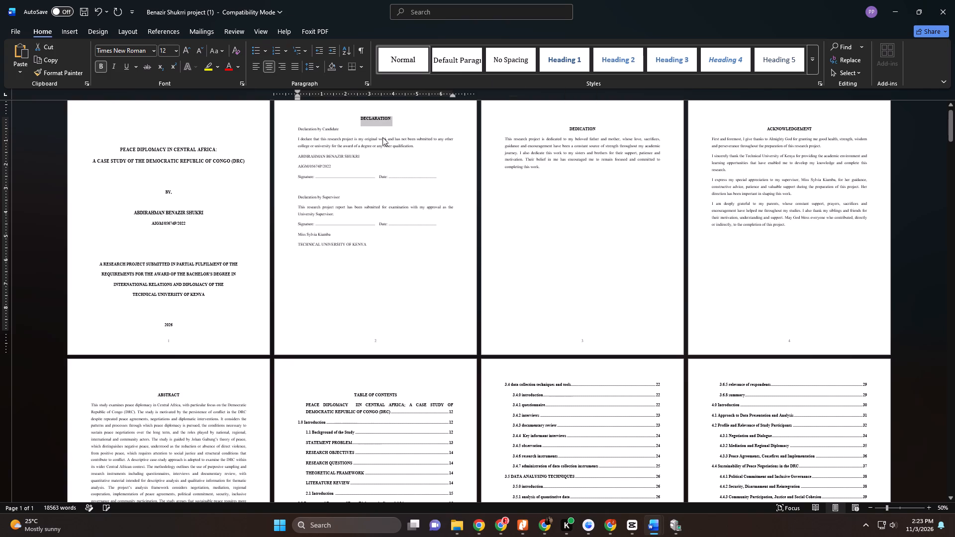
click(407, 210)
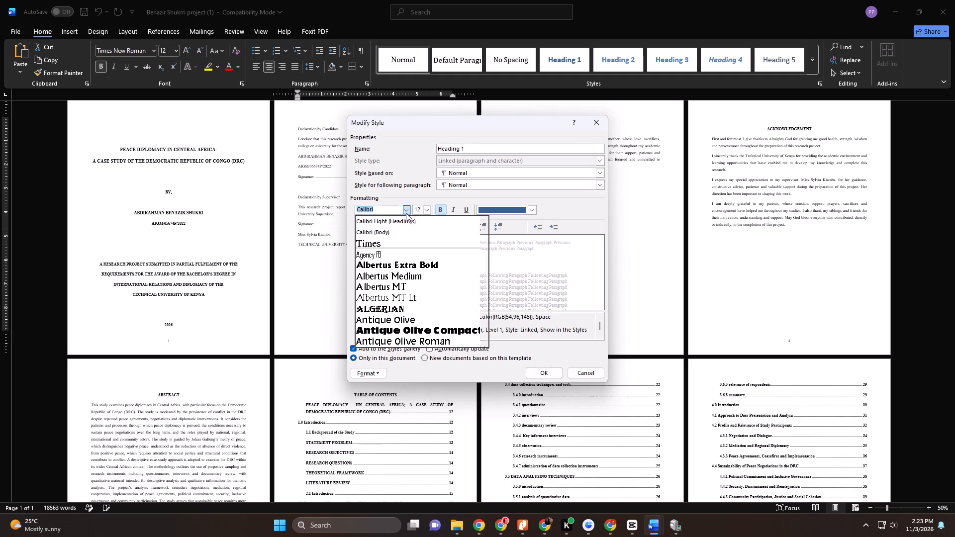
click(388, 246)
click(379, 226)
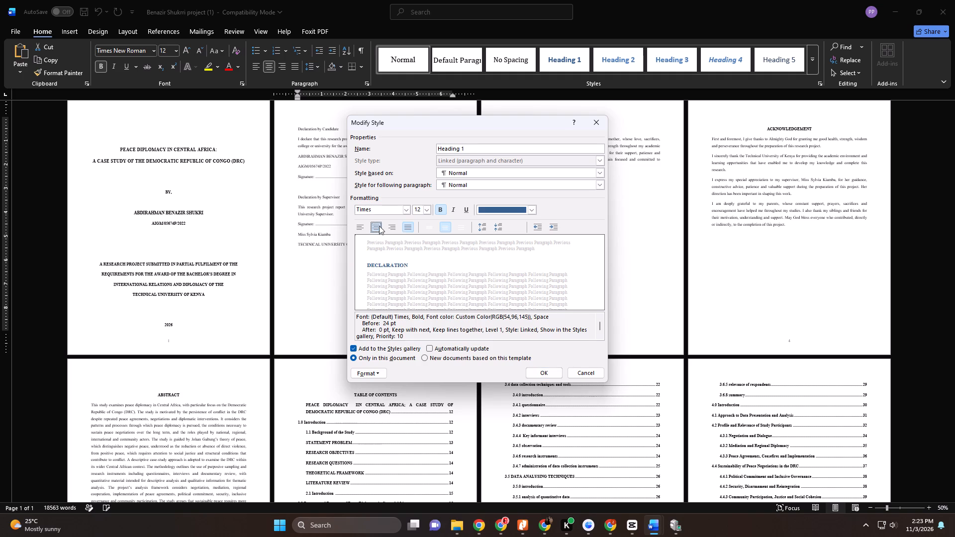
click(535, 211)
click(518, 221)
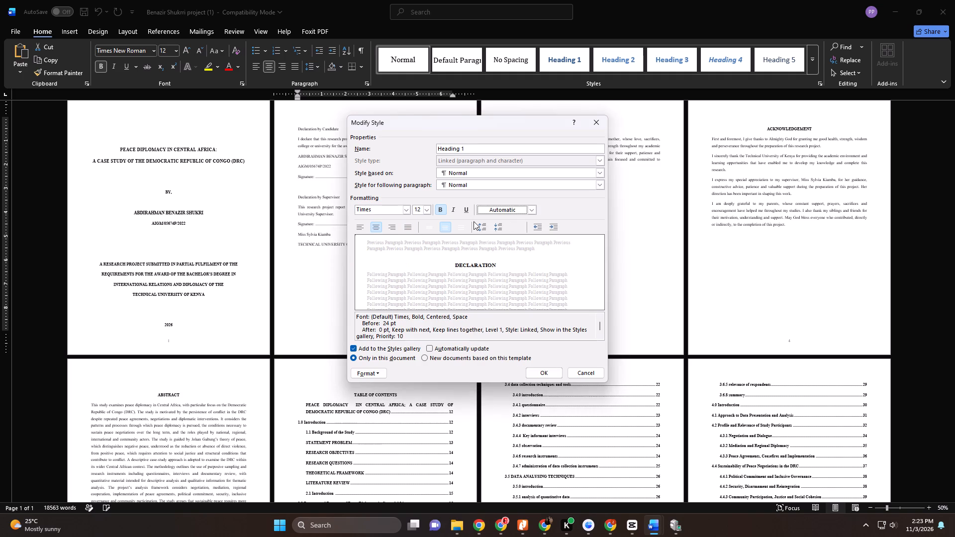
click(557, 373)
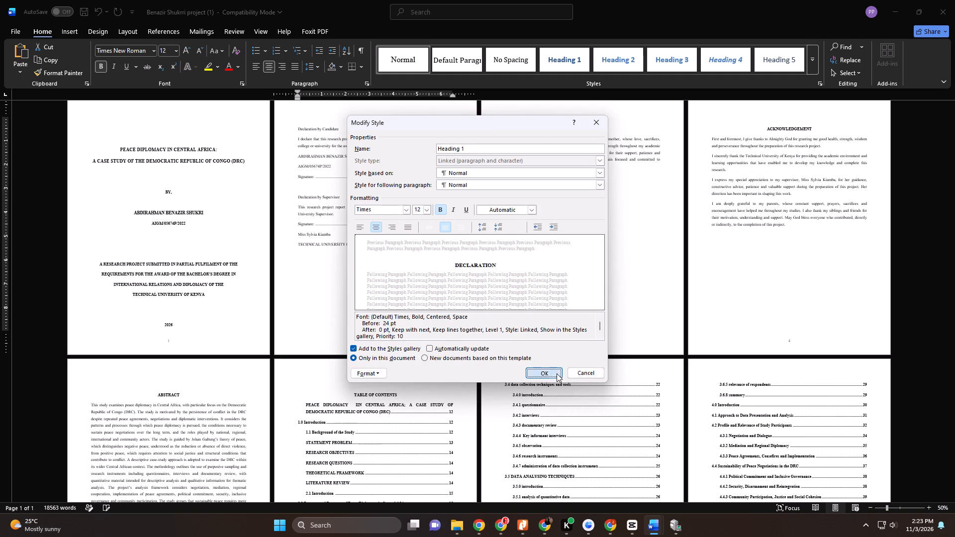
click(568, 60)
Remove the blank line above the DEDICATION heading and apply the Heading 1 style to it.
click(537, 110)
click(489, 124)
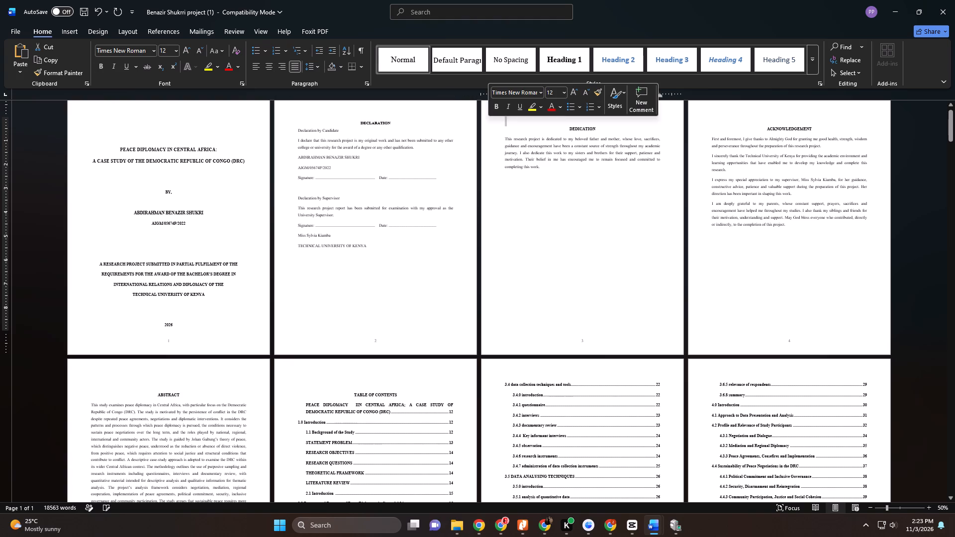
key(Delete)
click(482, 117)
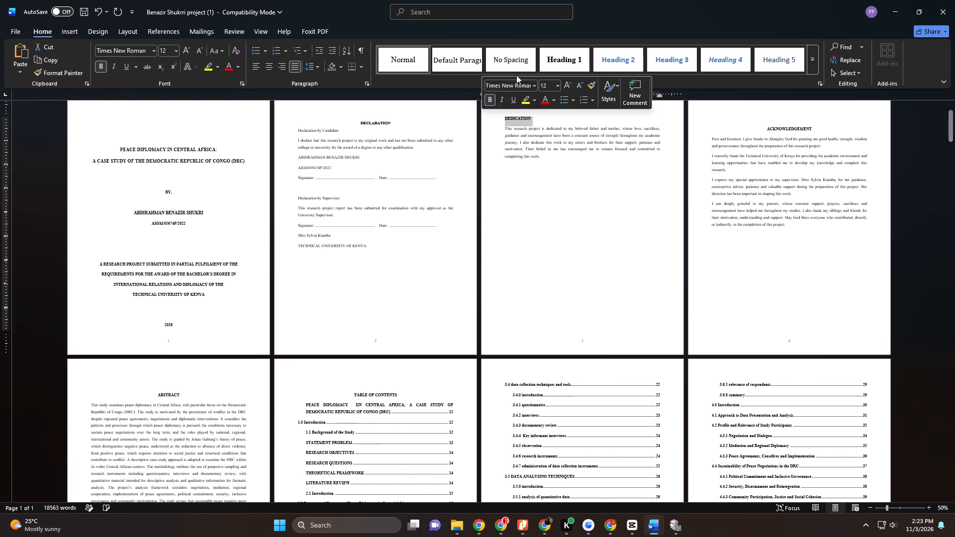
click(558, 54)
Examine the heading formatting and layout from the front matter and table of contents through Chapter Two.
scroll(684, 150, down, 10)
scroll(688, 155, up, 1)
scroll(688, 157, down, 2)
scroll(689, 181, up, 1)
scroll(688, 183, down, 2)
scroll(687, 193, up, 1)
scroll(687, 193, down, 2)
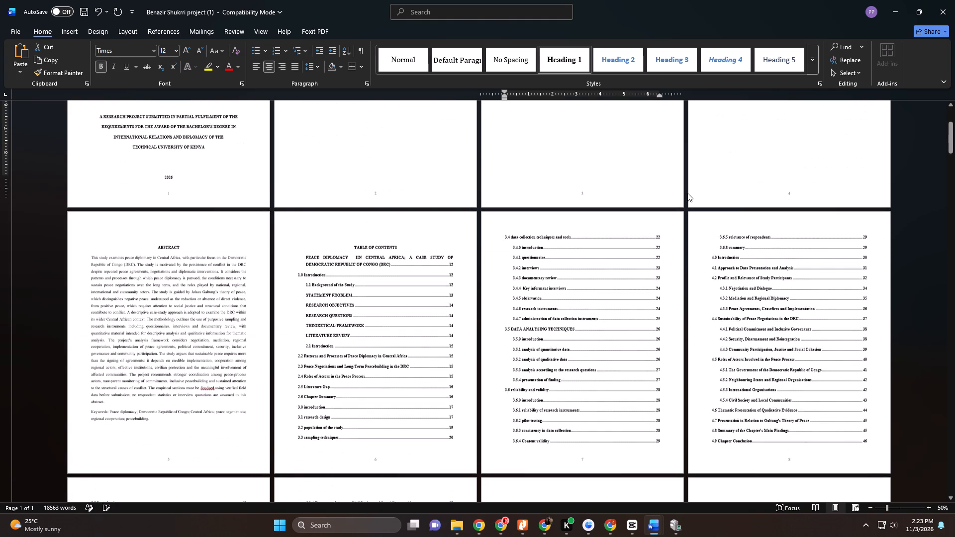
scroll(687, 193, down, 7)
scroll(687, 192, up, 1)
scroll(687, 192, down, 3)
scroll(687, 192, up, 1)
scroll(687, 192, down, 1)
scroll(687, 192, up, 1)
scroll(687, 192, down, 9)
scroll(687, 192, up, 1)
scroll(687, 192, down, 1)
scroll(687, 192, up, 1)
scroll(687, 192, down, 2)
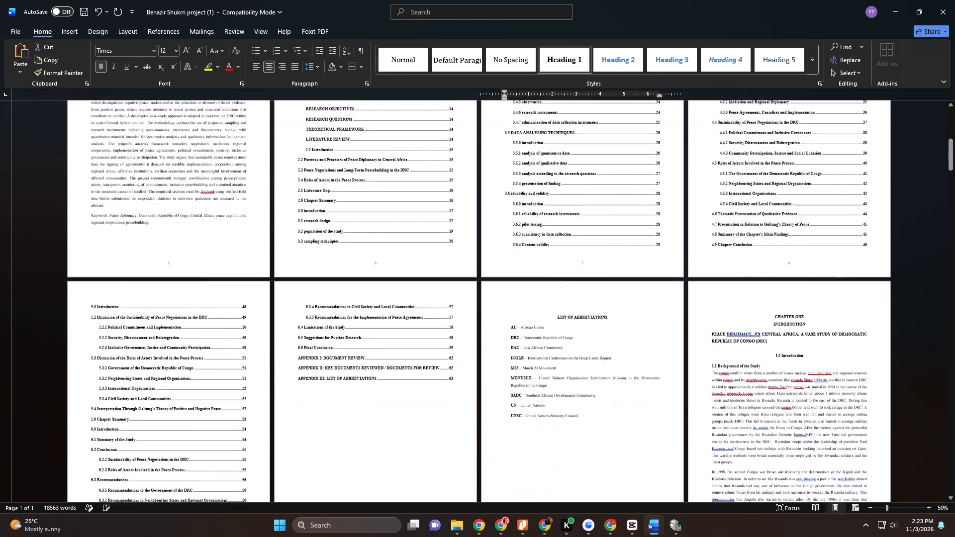
scroll(687, 192, down, 3)
scroll(687, 192, up, 1)
scroll(687, 192, down, 1)
scroll(687, 192, up, 1)
scroll(687, 192, down, 18)
scroll(687, 192, up, 1)
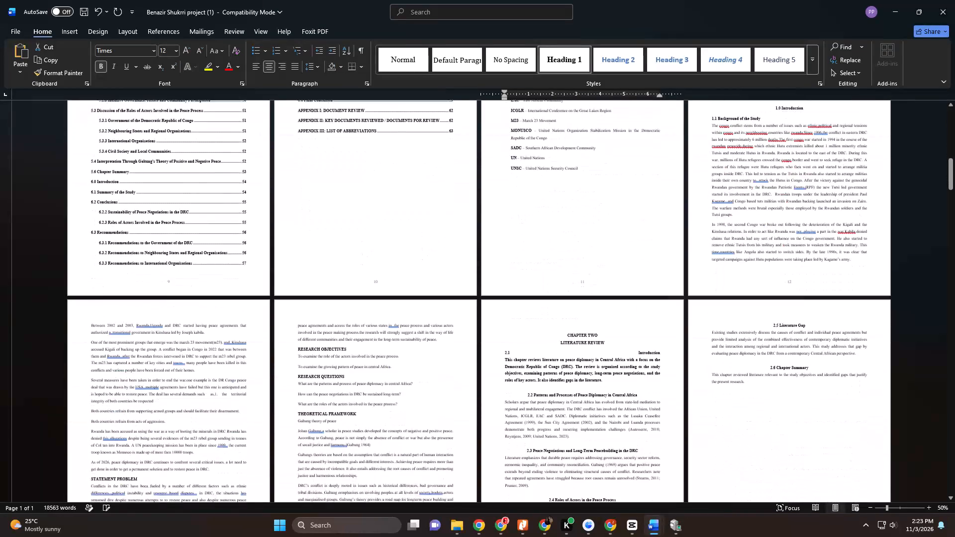
scroll(687, 192, down, 1)
scroll(687, 192, up, 1)
scroll(687, 192, down, 1)
scroll(687, 192, up, 1)
scroll(687, 192, down, 3)
scroll(566, 330, down, 8)
scroll(566, 308, up, 1)
scroll(566, 308, down, 1)
scroll(566, 308, up, 1)
scroll(566, 308, down, 3)
scroll(566, 307, up, 1)
scroll(566, 307, down, 1)
scroll(566, 307, up, 1)
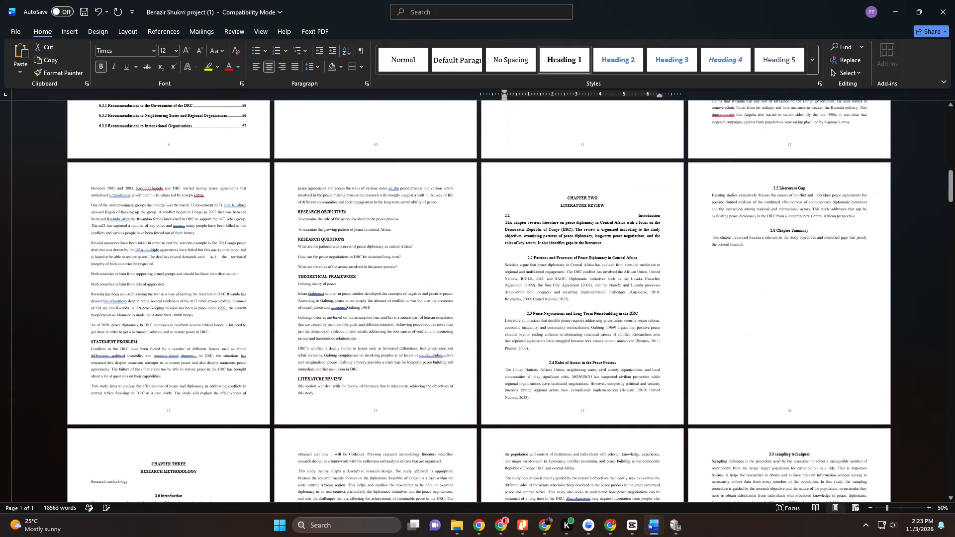
scroll(566, 307, down, 1)
scroll(566, 307, up, 1)
scroll(566, 307, down, 1)
scroll(561, 279, up, 3)
scroll(561, 279, down, 1)
scroll(561, 279, up, 1)
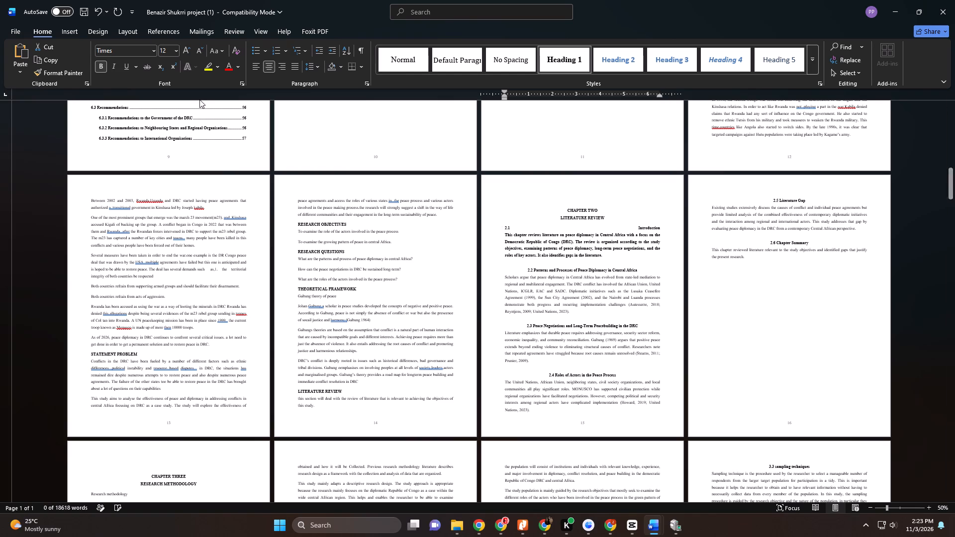
Clear the formatting of the 2.1 Introduction passage in Chapter Two and separate its title and text with a paragraph break.
click(504, 234)
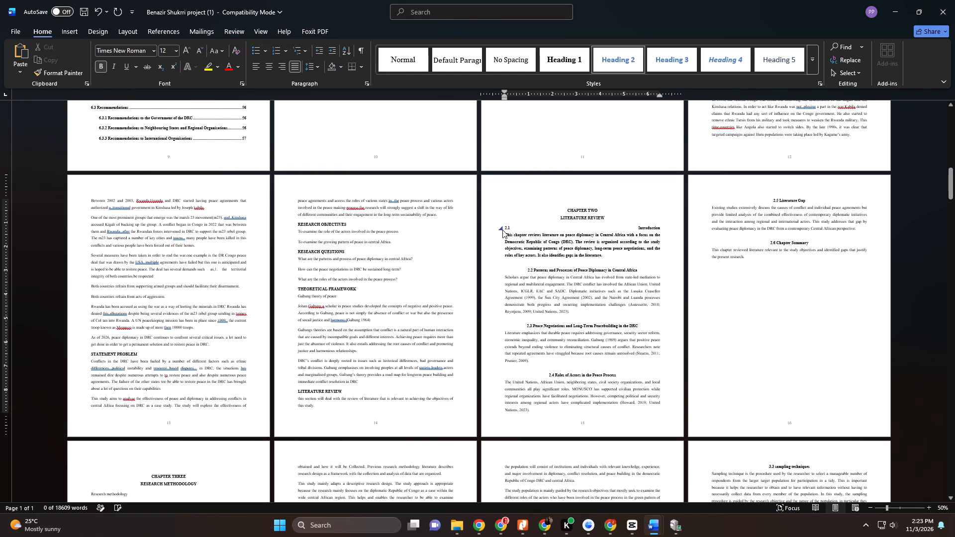
click(233, 53)
key(BackSpace)
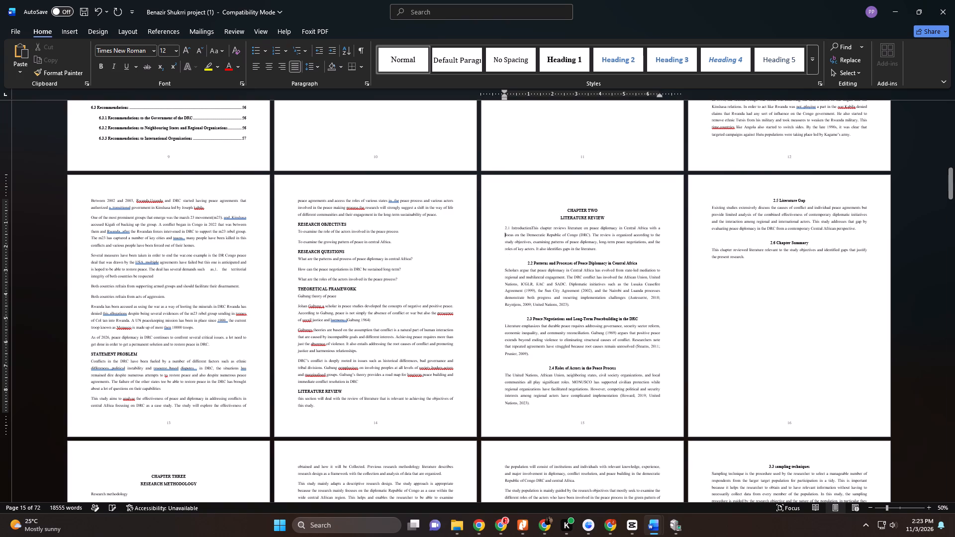
key(Return)
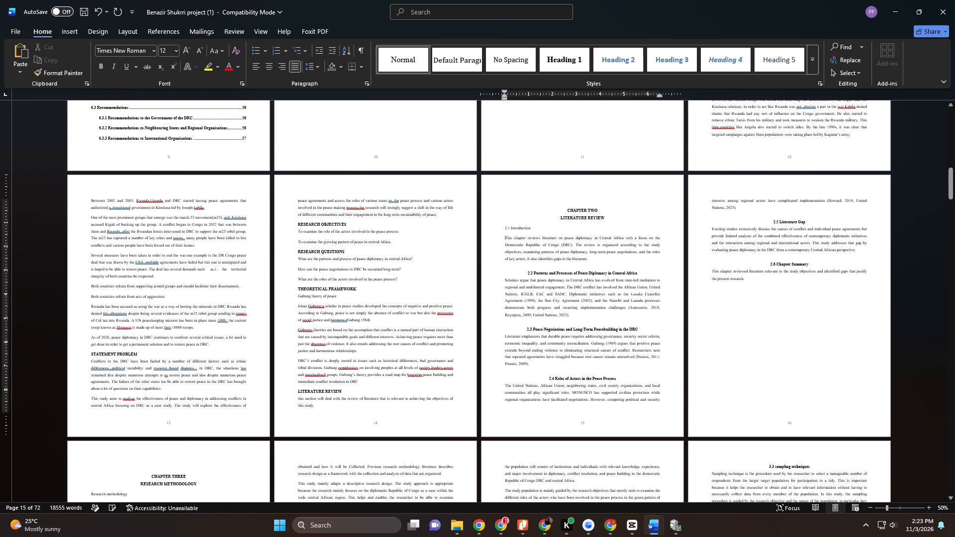
Examine the section headings and their formatting from section 2.2 through Chapter Three.
click(528, 271)
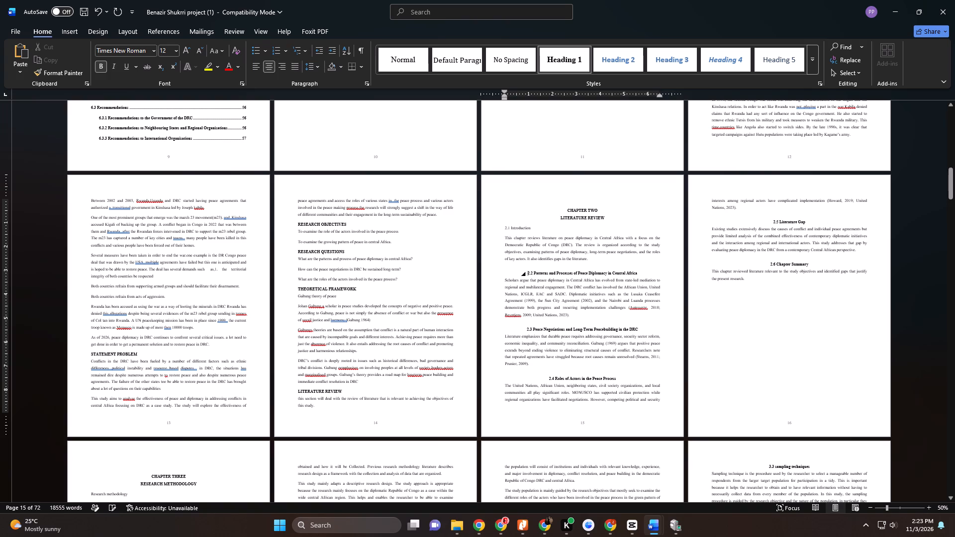
scroll(527, 271, down, 1)
scroll(527, 271, up, 1)
scroll(527, 271, down, 1)
scroll(526, 270, up, 1)
scroll(526, 270, down, 9)
scroll(524, 268, up, 1)
scroll(524, 268, down, 2)
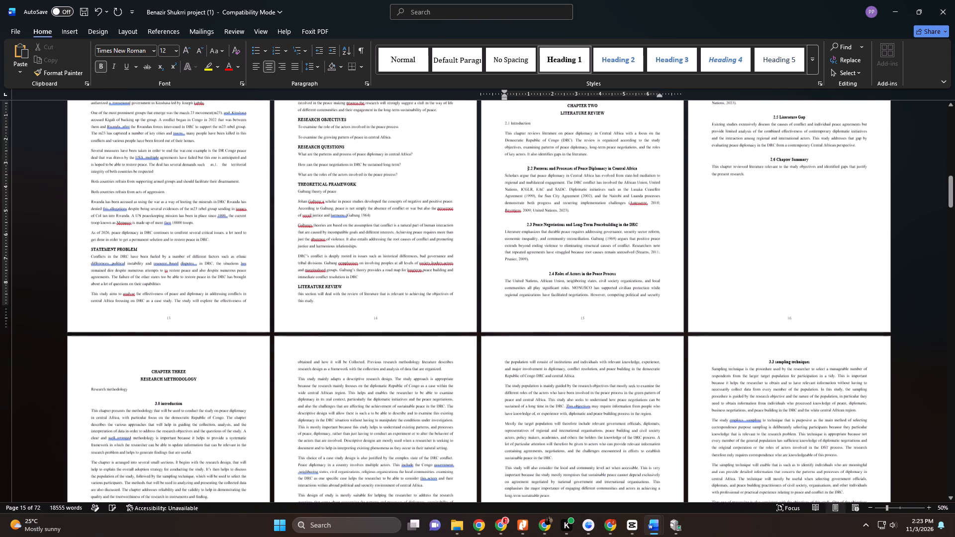
scroll(524, 268, down, 1)
scroll(524, 268, up, 1)
scroll(524, 268, down, 9)
scroll(524, 268, up, 1)
scroll(524, 268, down, 1)
scroll(524, 268, up, 1)
scroll(524, 268, down, 1)
scroll(524, 268, up, 1)
scroll(524, 268, down, 1)
scroll(524, 268, up, 1)
scroll(524, 268, down, 13)
scroll(524, 267, up, 1)
scroll(524, 267, down, 1)
scroll(524, 267, up, 1)
scroll(524, 267, down, 3)
scroll(519, 258, up, 1)
scroll(519, 258, down, 1)
scroll(519, 258, up, 1)
scroll(519, 258, down, 3)
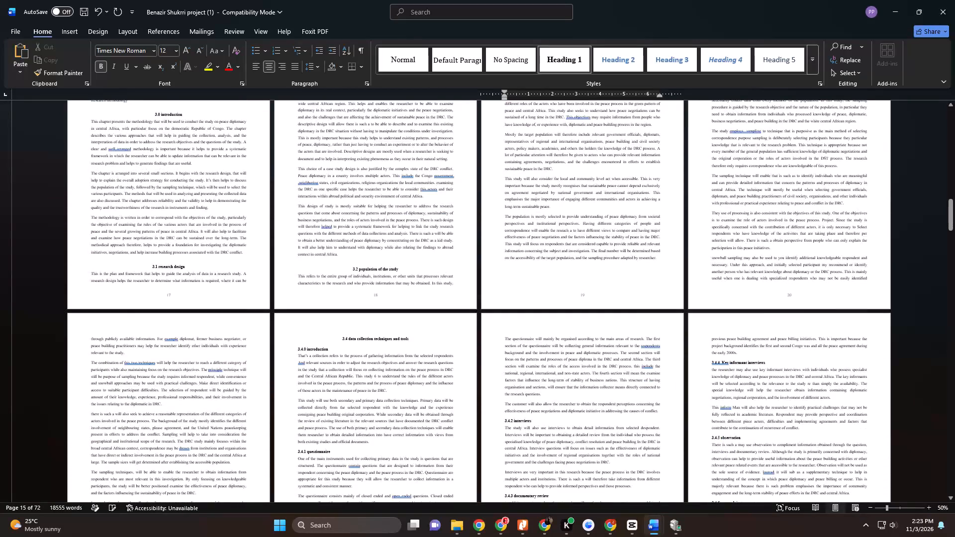
scroll(519, 258, down, 4)
scroll(519, 258, up, 1)
scroll(519, 258, down, 1)
scroll(519, 258, up, 1)
scroll(519, 258, down, 5)
scroll(519, 258, up, 1)
scroll(519, 258, down, 1)
scroll(519, 258, up, 1)
scroll(519, 258, down, 1)
scroll(519, 258, up, 1)
scroll(519, 258, down, 1)
scroll(519, 258, up, 1)
scroll(519, 258, down, 8)
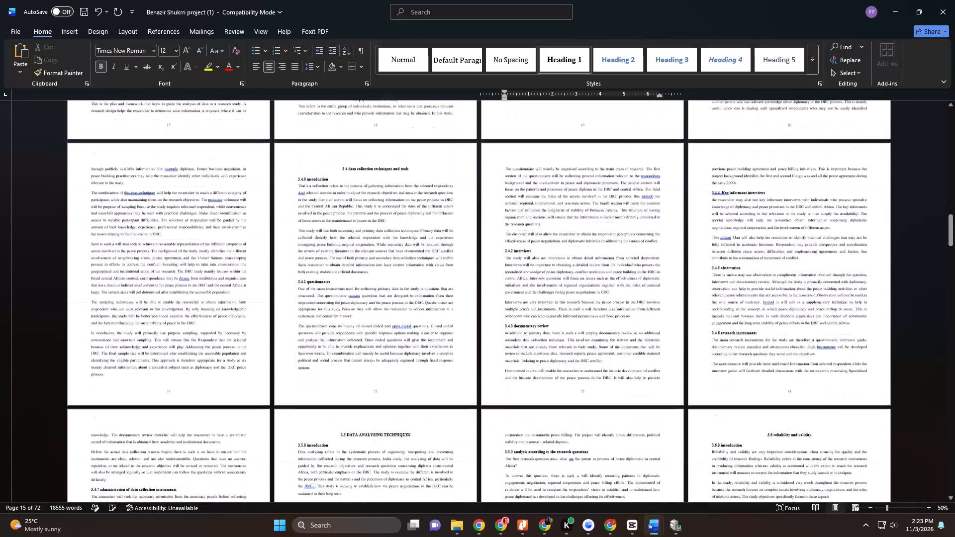
scroll(519, 258, down, 1)
scroll(519, 258, up, 1)
scroll(519, 258, down, 2)
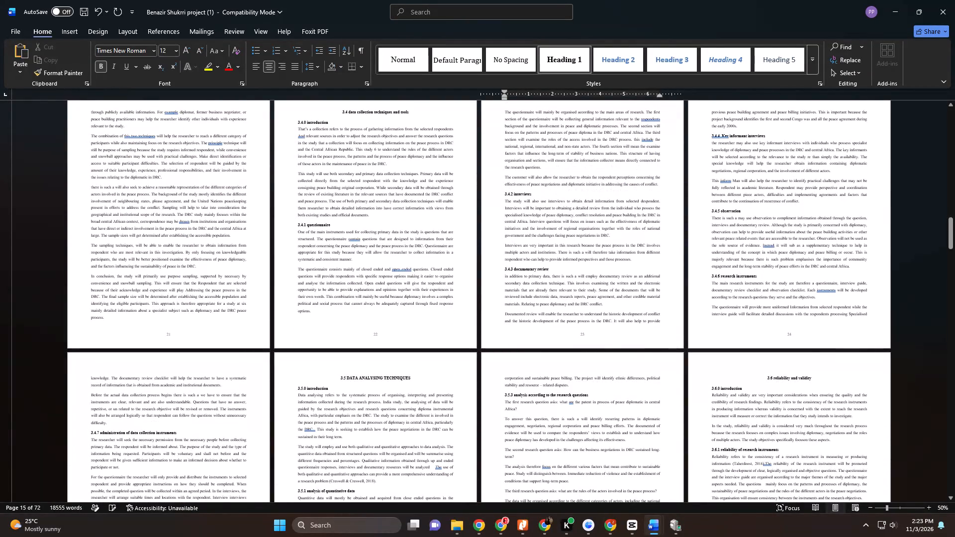
scroll(515, 279, up, 2)
scroll(515, 279, down, 1)
scroll(515, 279, up, 9)
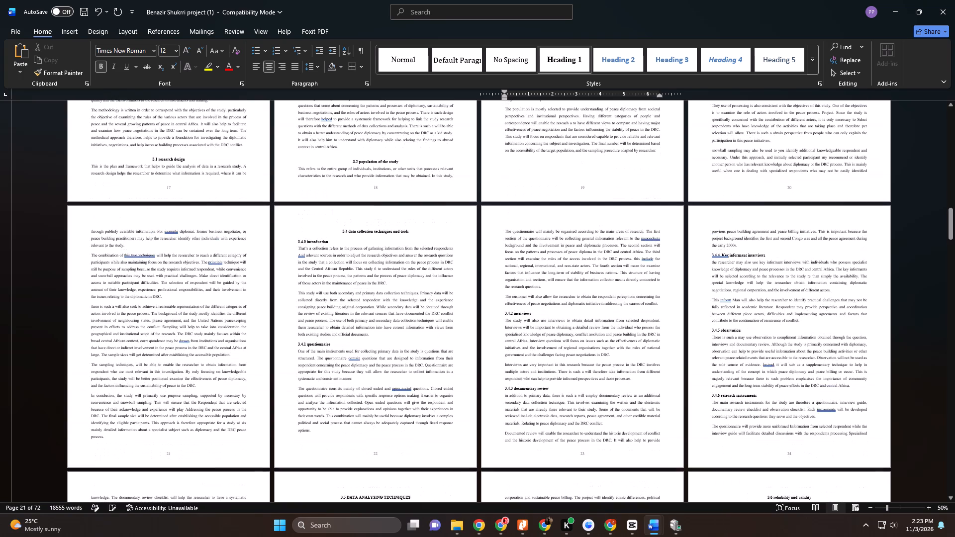
Modify the Heading 2 style to Times font with automatic colour, and apply it to the 3.4 data collection techniques and tools heading.
click(277, 230)
right_click(614, 63)
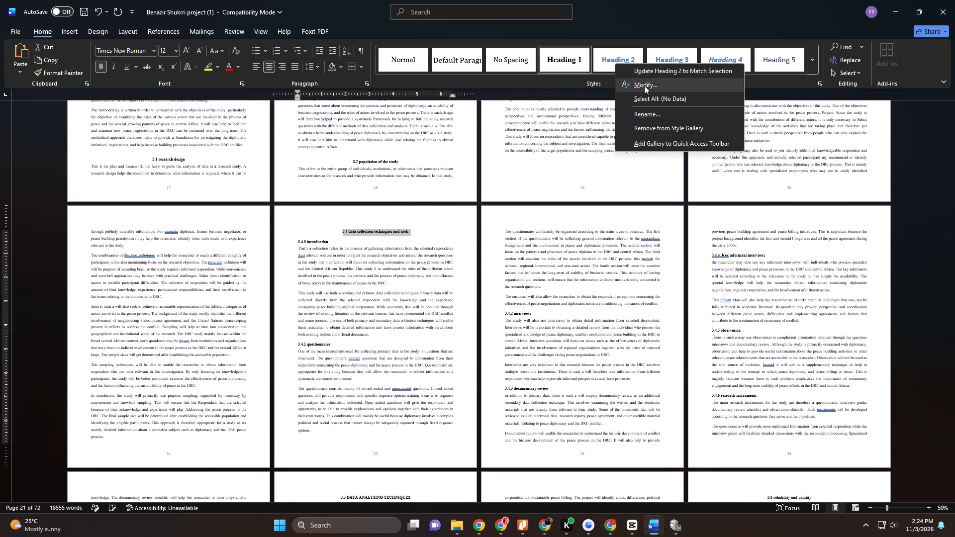
click(644, 86)
click(531, 210)
click(512, 223)
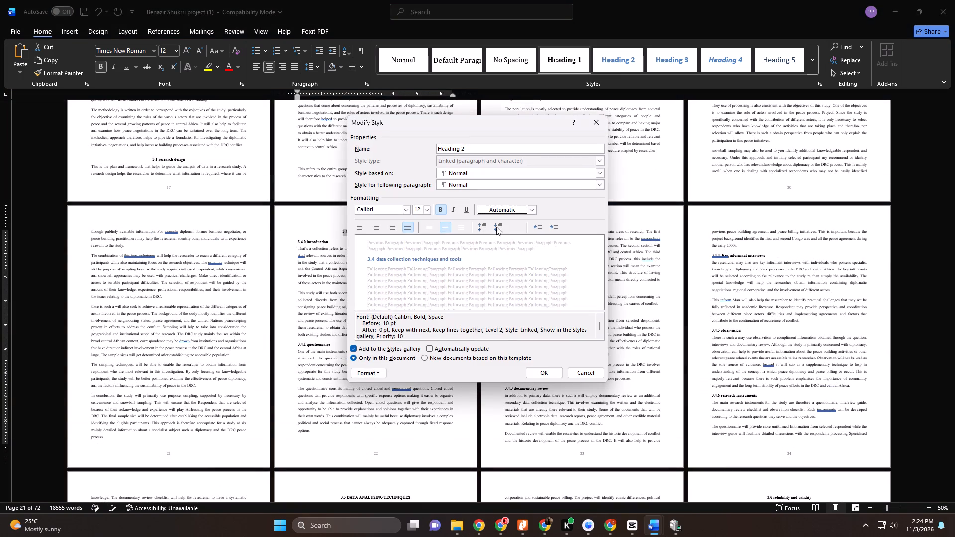
click(406, 213)
click(396, 246)
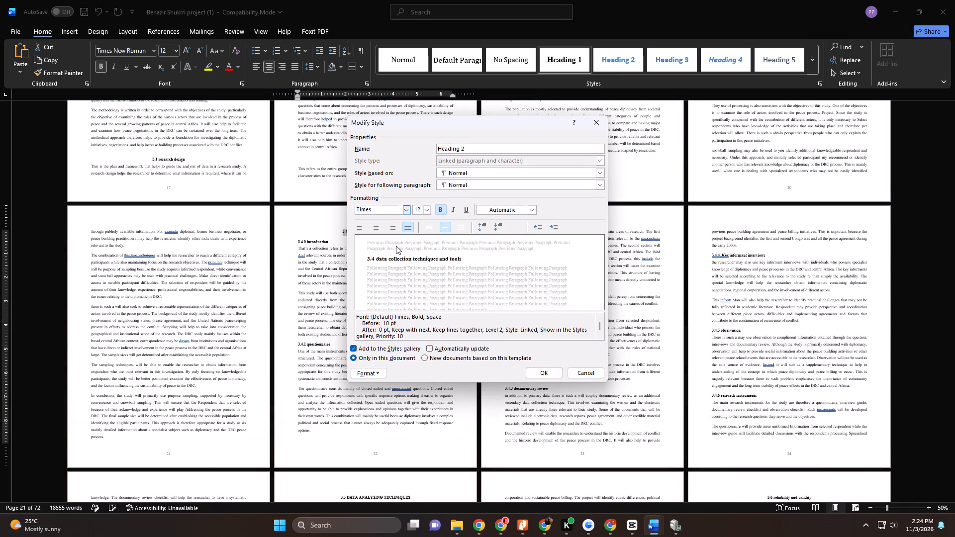
click(541, 372)
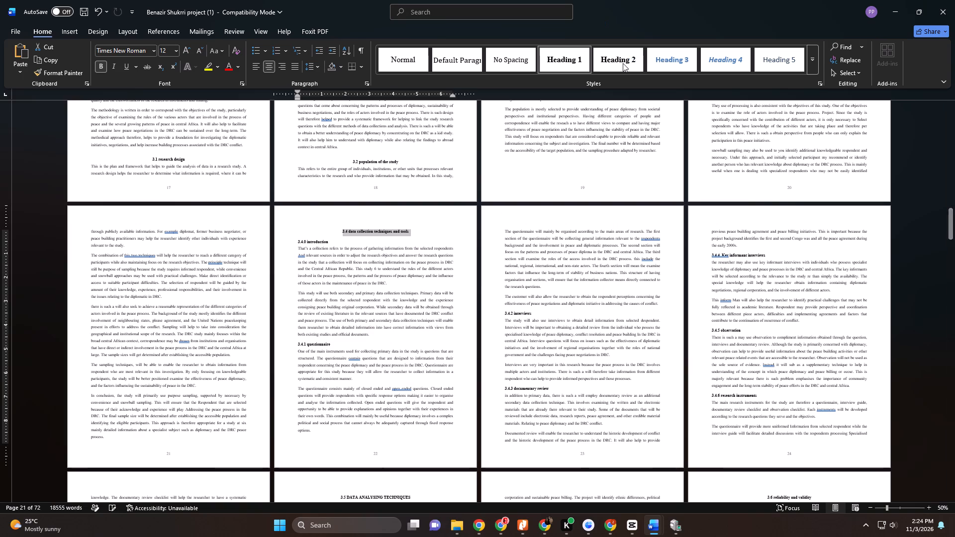
click(623, 62)
Apply the Heading 1 style to the DEDICATION heading in the front matter.
scroll(600, 330, down, 1)
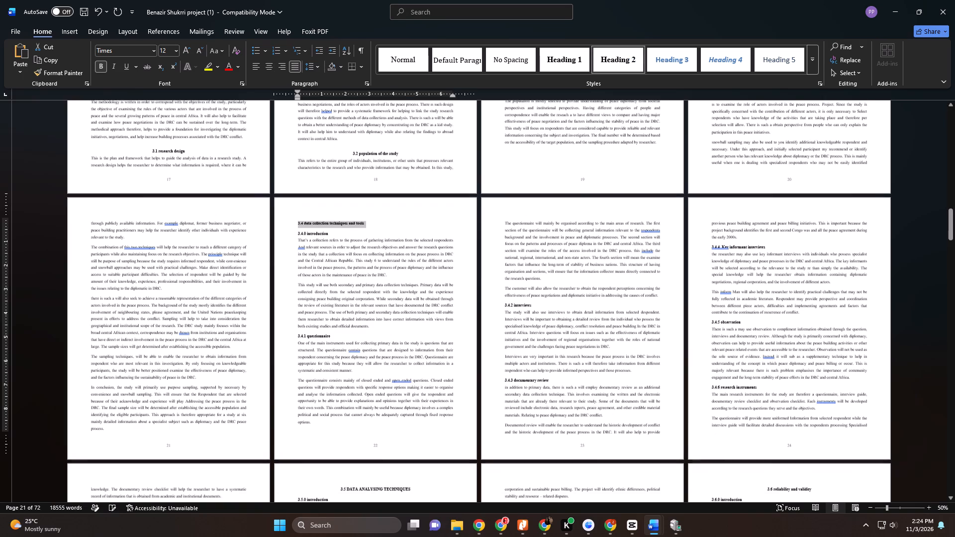
drag(950, 228, 946, 108)
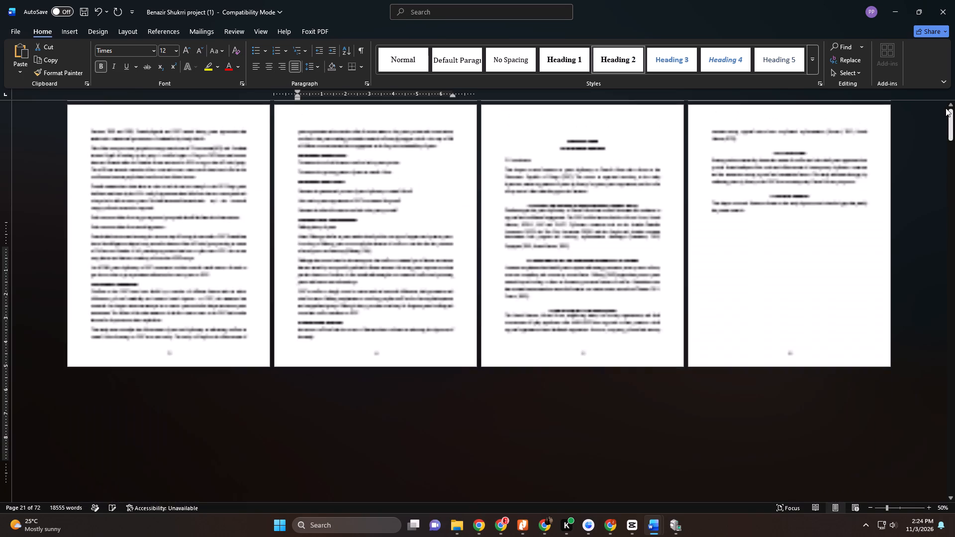
drag(946, 108, 946, 107)
click(489, 129)
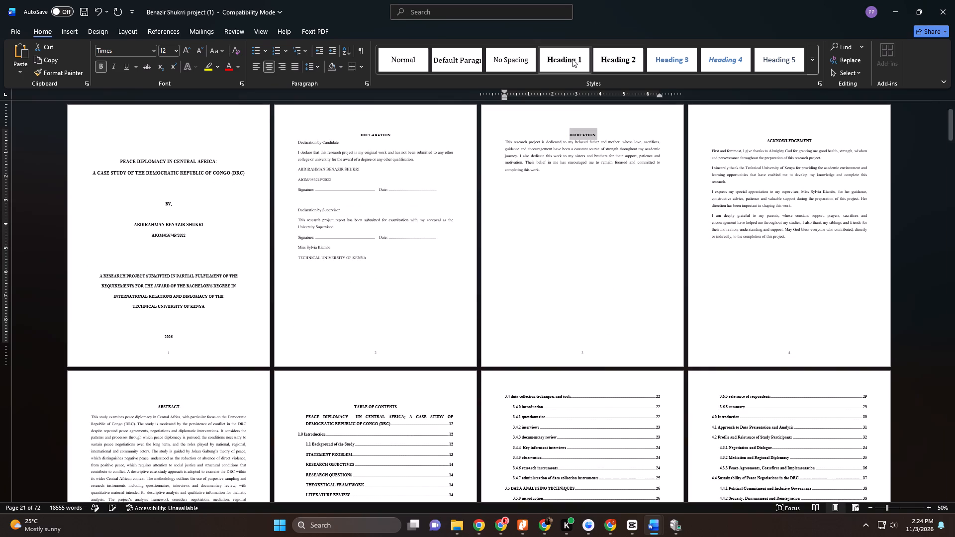
click(571, 56)
click(576, 114)
click(577, 119)
Remove the blank line above ACKNOWLEDGEMENT and apply the Heading 1 style to that heading.
click(779, 117)
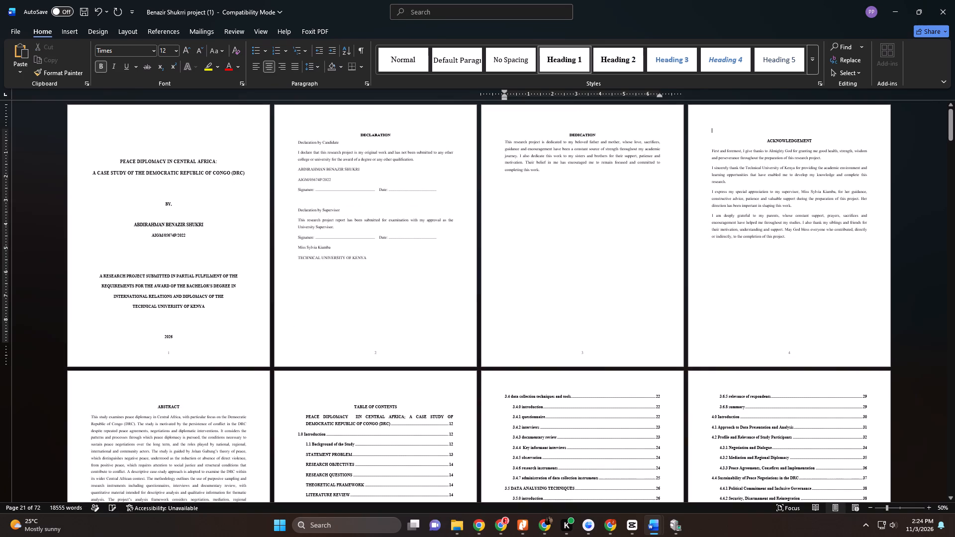
key(Delete)
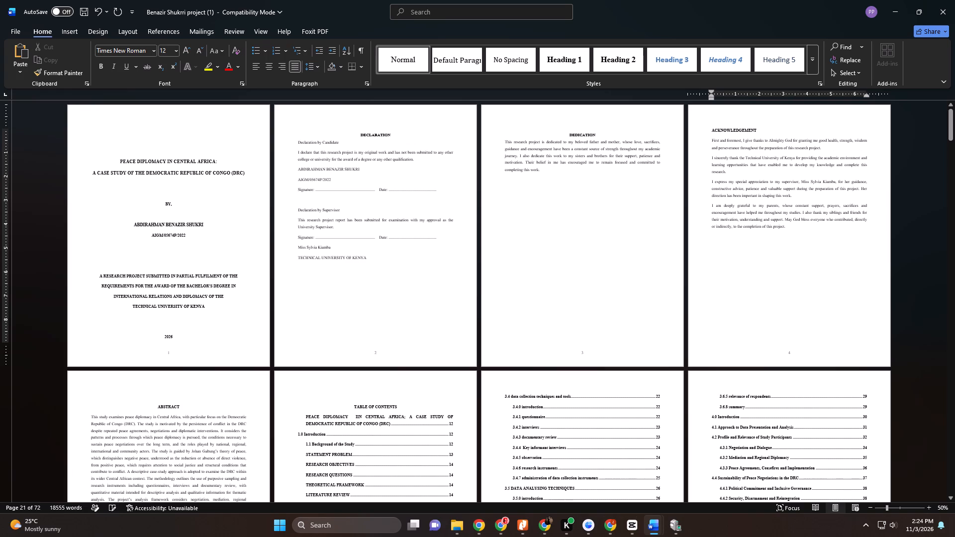
click(694, 132)
click(565, 60)
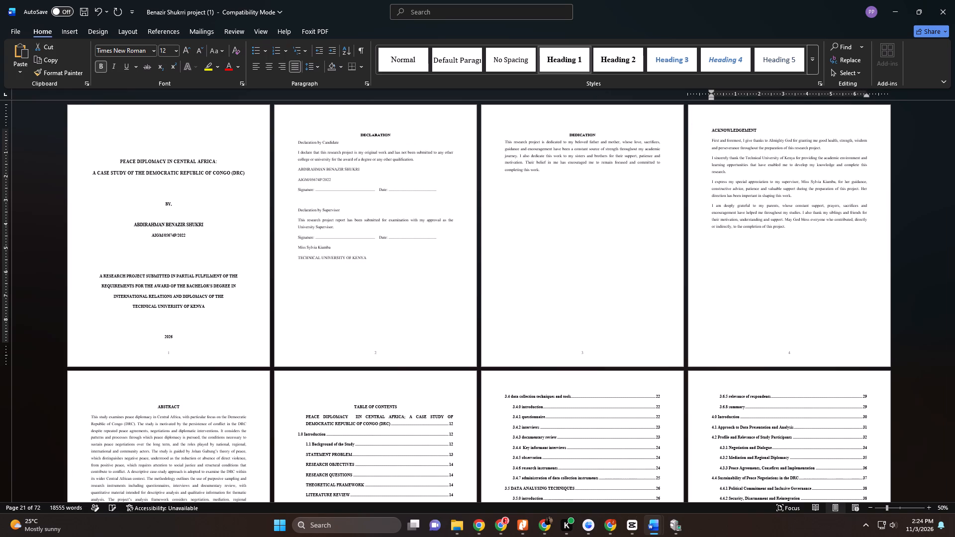
Apply the Heading 1 style to the abstract page's heading.
scroll(655, 152, up, 1)
scroll(655, 152, down, 11)
scroll(331, 331, up, 1)
scroll(322, 337, down, 1)
scroll(318, 342, up, 1)
scroll(299, 336, down, 1)
scroll(296, 338, up, 1)
scroll(296, 338, down, 5)
scroll(292, 336, up, 1)
scroll(292, 336, down, 3)
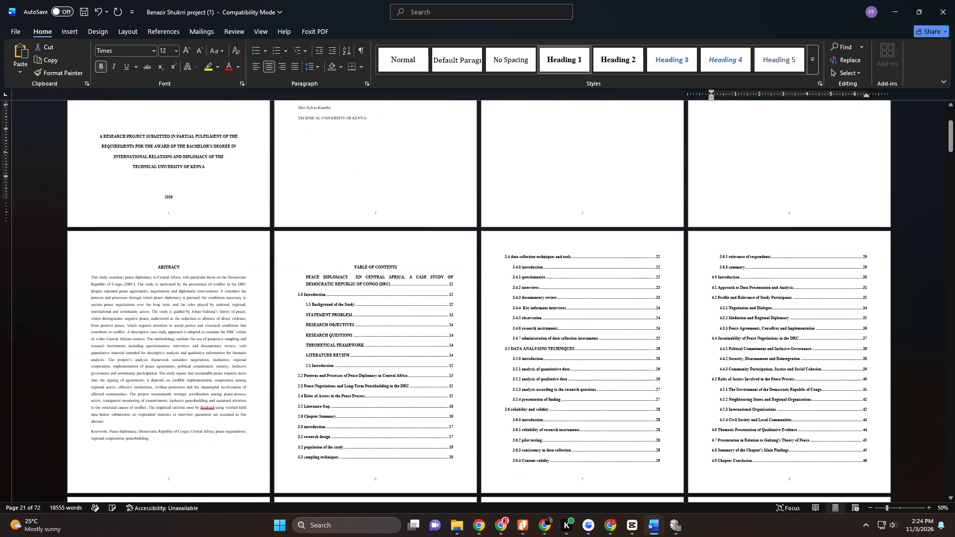
scroll(292, 336, up, 1)
scroll(292, 336, down, 1)
click(70, 217)
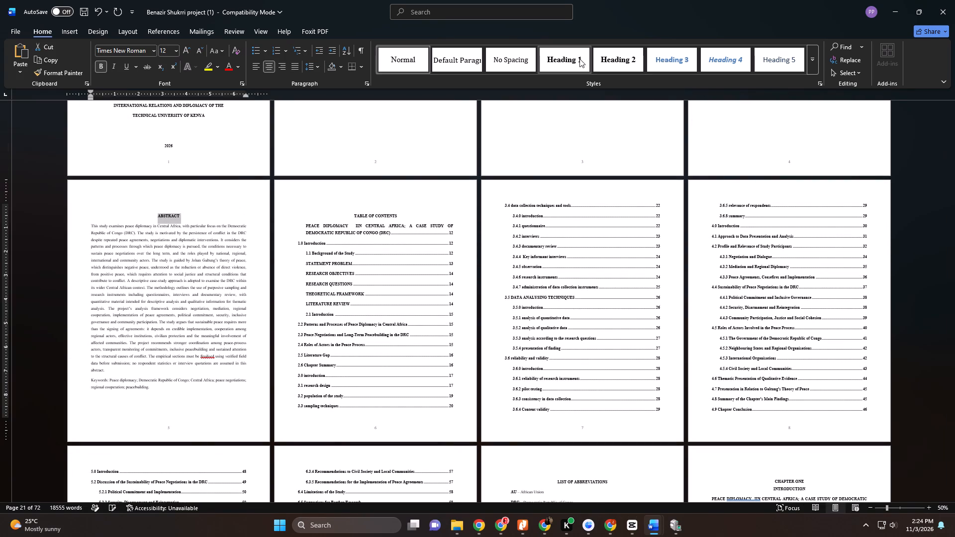
click(579, 58)
Remove the blank line above LIST OF ABBREVIATIONS and apply the Heading 1 style to that heading.
scroll(387, 283, up, 1)
scroll(389, 278, down, 1)
scroll(390, 280, up, 1)
scroll(390, 280, down, 3)
scroll(390, 275, up, 1)
scroll(390, 273, down, 1)
scroll(390, 273, up, 1)
scroll(390, 273, down, 5)
scroll(391, 272, up, 1)
scroll(391, 272, down, 1)
scroll(391, 272, up, 1)
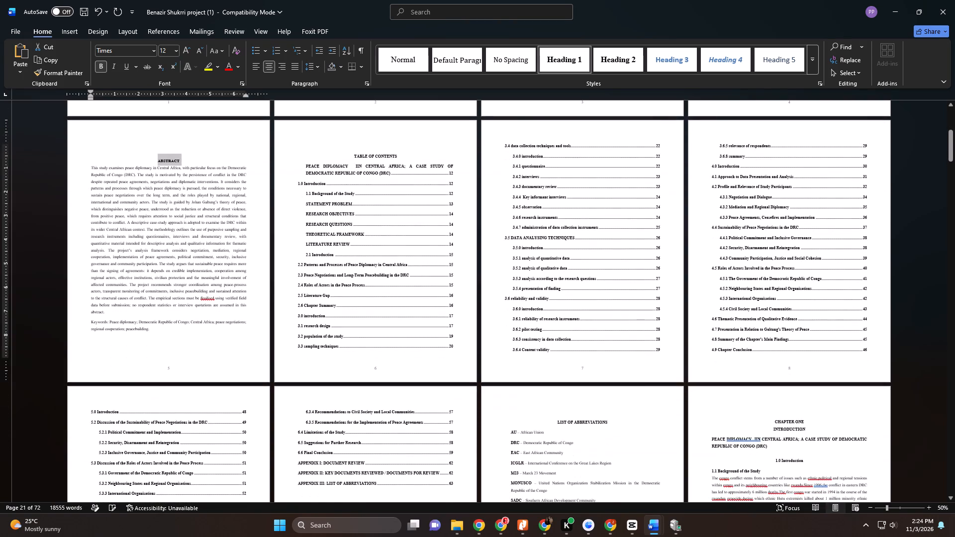
scroll(391, 272, down, 1)
scroll(391, 272, up, 1)
scroll(391, 272, down, 7)
scroll(452, 294, up, 1)
scroll(453, 295, down, 1)
scroll(453, 296, up, 1)
scroll(453, 296, down, 3)
scroll(453, 290, up, 1)
scroll(453, 290, down, 1)
scroll(453, 290, up, 1)
scroll(453, 290, down, 1)
scroll(453, 290, up, 1)
scroll(453, 290, down, 1)
scroll(453, 290, up, 1)
scroll(453, 290, down, 1)
scroll(453, 290, up, 1)
scroll(453, 290, down, 1)
scroll(453, 290, up, 1)
scroll(453, 290, down, 1)
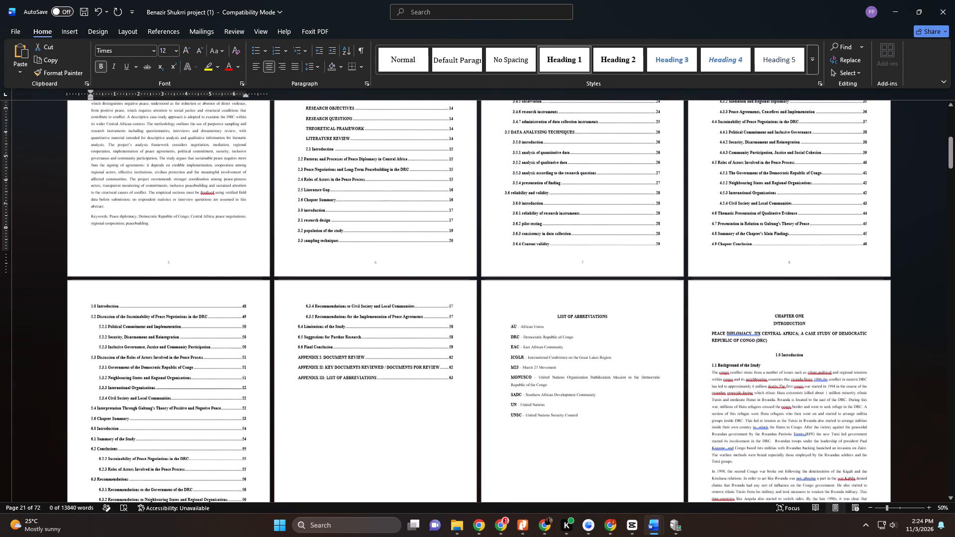
click(573, 293)
key(Delete)
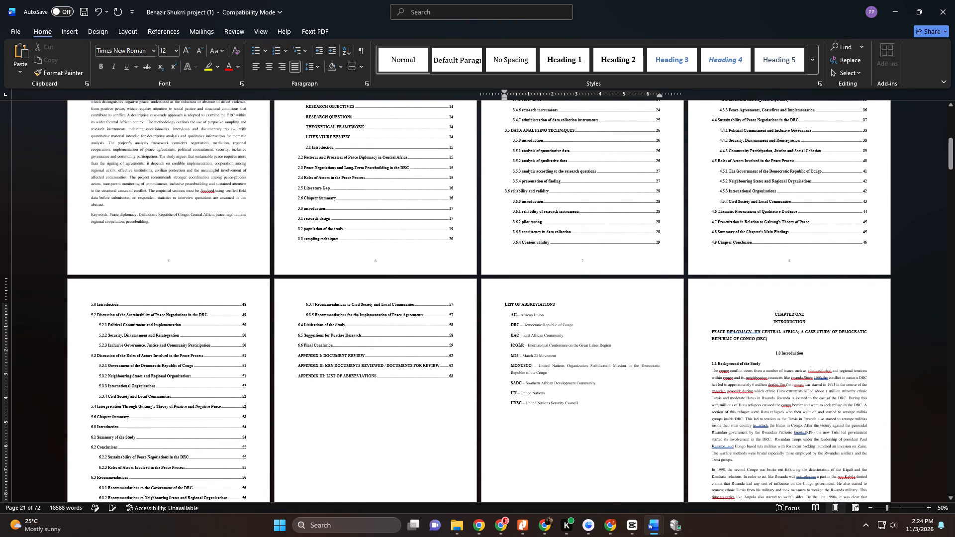
click(491, 309)
click(567, 58)
Remove the blank line above CHAPTER ONE and split CHAPTER ONE and INTRODUCTION into separate Heading 1 paragraphs.
scroll(568, 220, down, 6)
scroll(575, 251, up, 1)
scroll(576, 255, down, 3)
scroll(576, 257, up, 1)
scroll(576, 257, down, 1)
scroll(576, 257, up, 1)
scroll(576, 257, down, 1)
scroll(578, 257, up, 1)
scroll(578, 257, down, 2)
click(789, 190)
key(Delete)
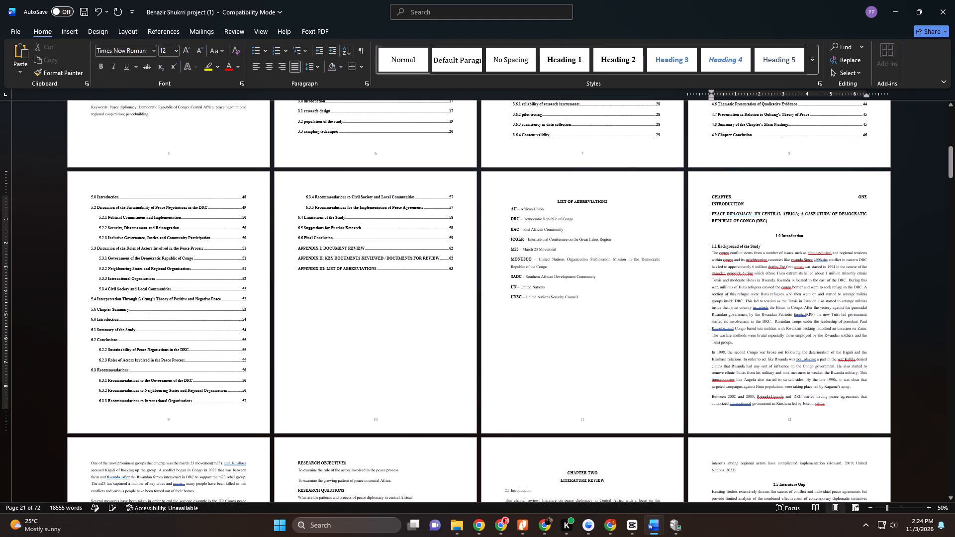
click(697, 197)
click(574, 60)
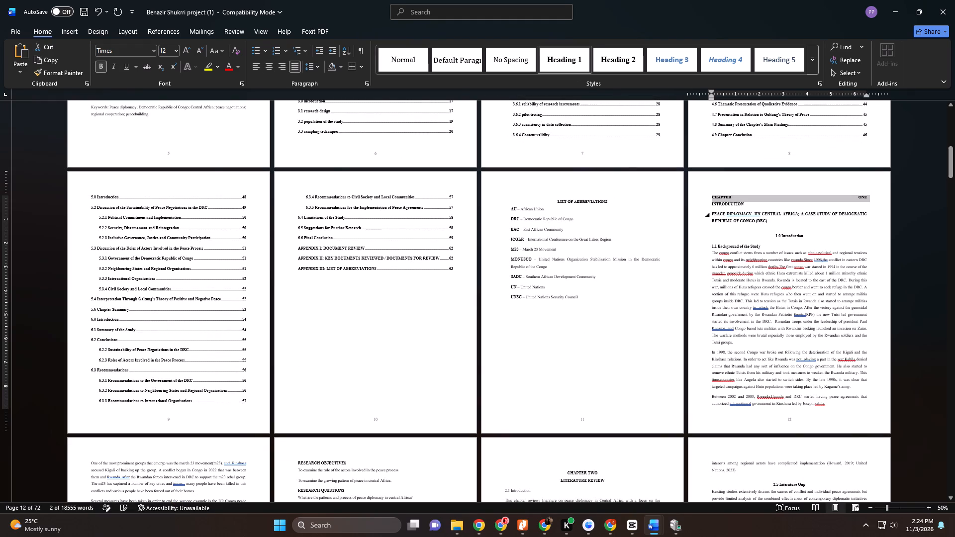
click(711, 204)
key(BackSpace)
key(Return)
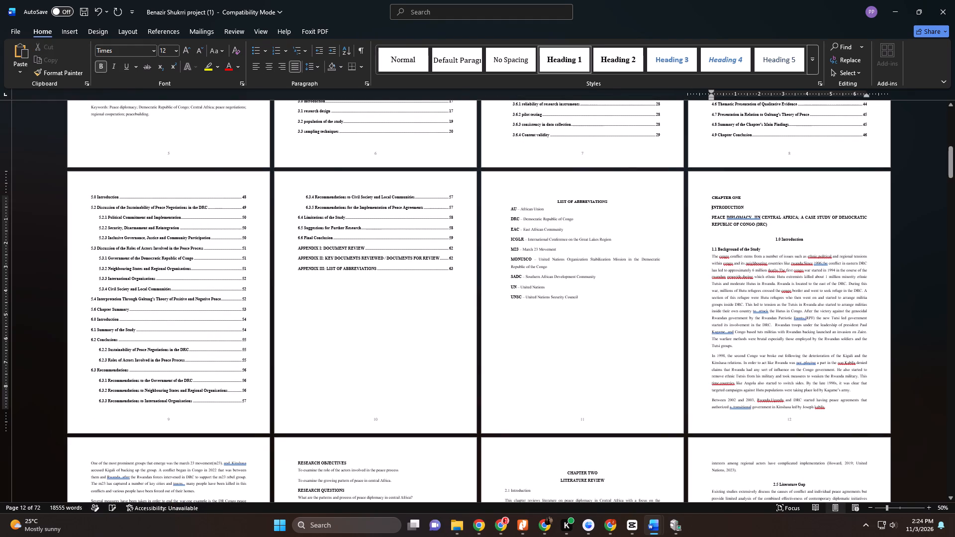
Apply the Heading 1 style to the separated INTRODUCTION and CHAPTER ONE lines.
click(696, 207)
click(567, 62)
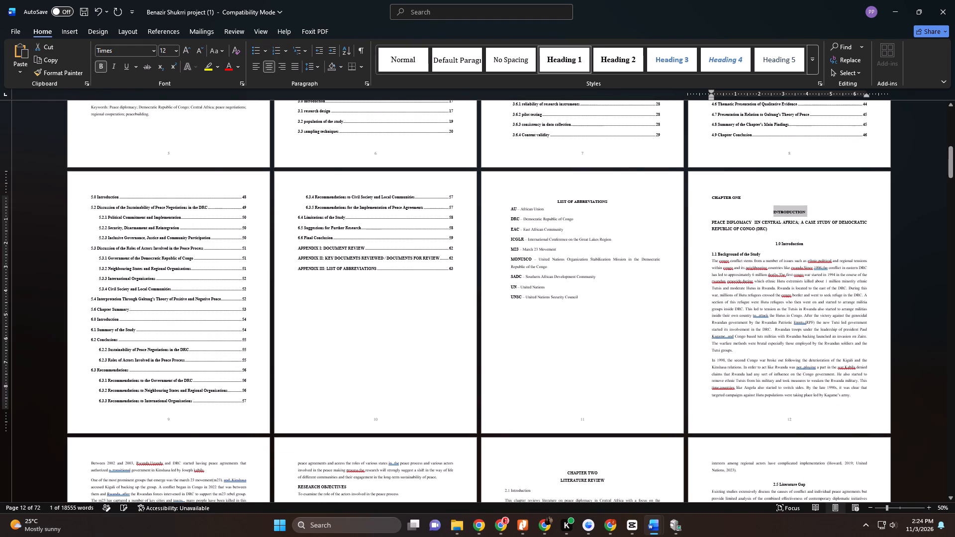
click(699, 197)
click(559, 65)
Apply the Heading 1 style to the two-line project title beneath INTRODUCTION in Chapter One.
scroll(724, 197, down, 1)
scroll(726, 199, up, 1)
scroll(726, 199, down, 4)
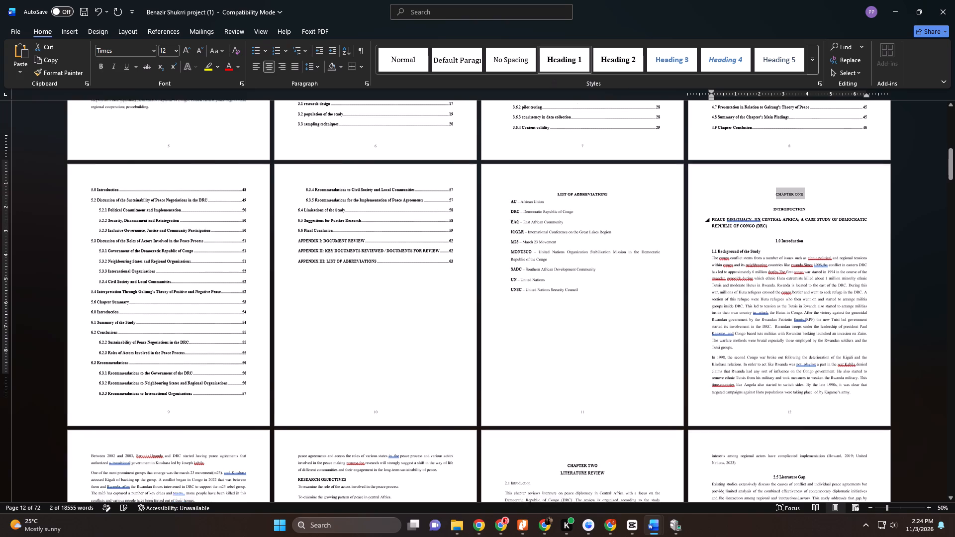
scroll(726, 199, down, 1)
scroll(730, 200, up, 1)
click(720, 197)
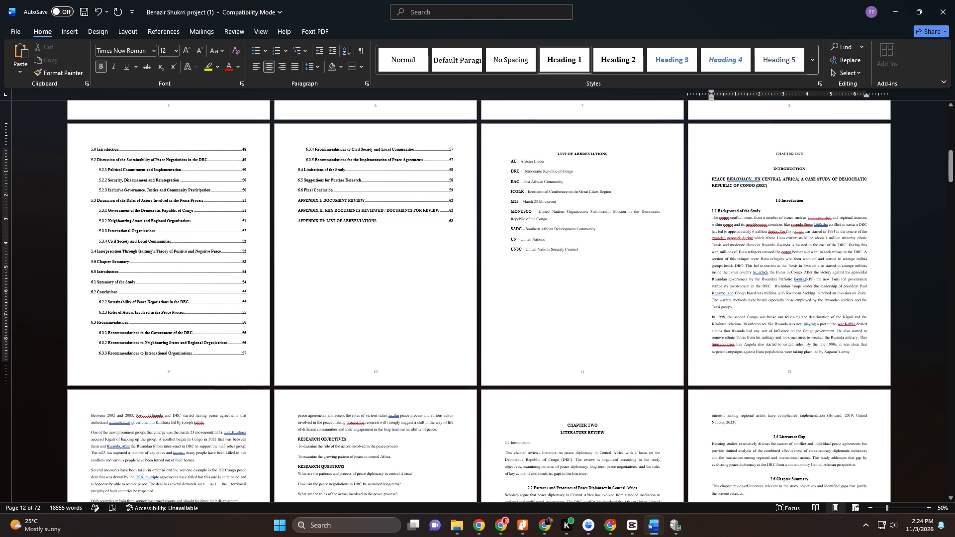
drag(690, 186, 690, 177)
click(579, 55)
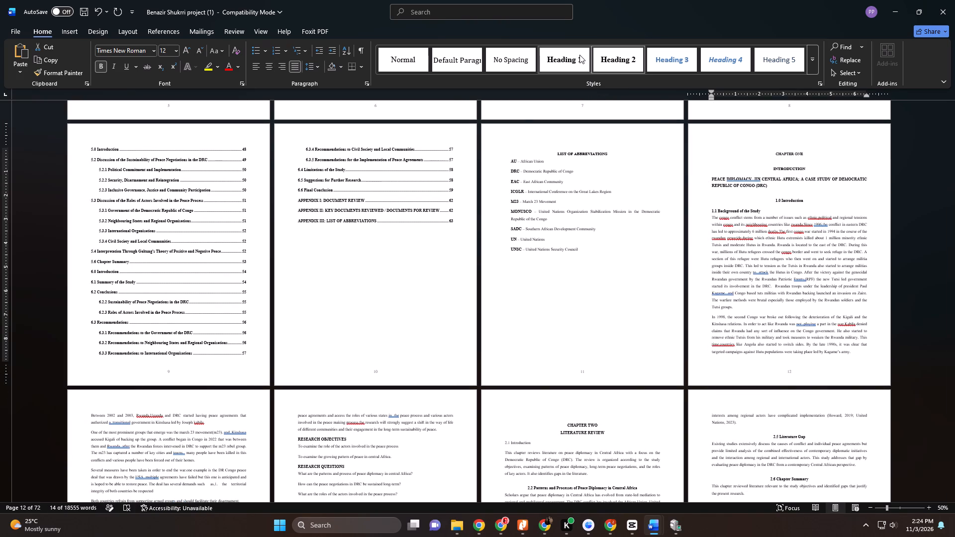
Apply the Heading 2 style to the 1.0 Introduction and 1.1 Background of the Study headings.
scroll(726, 238, down, 5)
scroll(726, 238, up, 1)
scroll(726, 236, down, 1)
scroll(726, 236, up, 1)
scroll(726, 236, down, 3)
scroll(725, 232, up, 2)
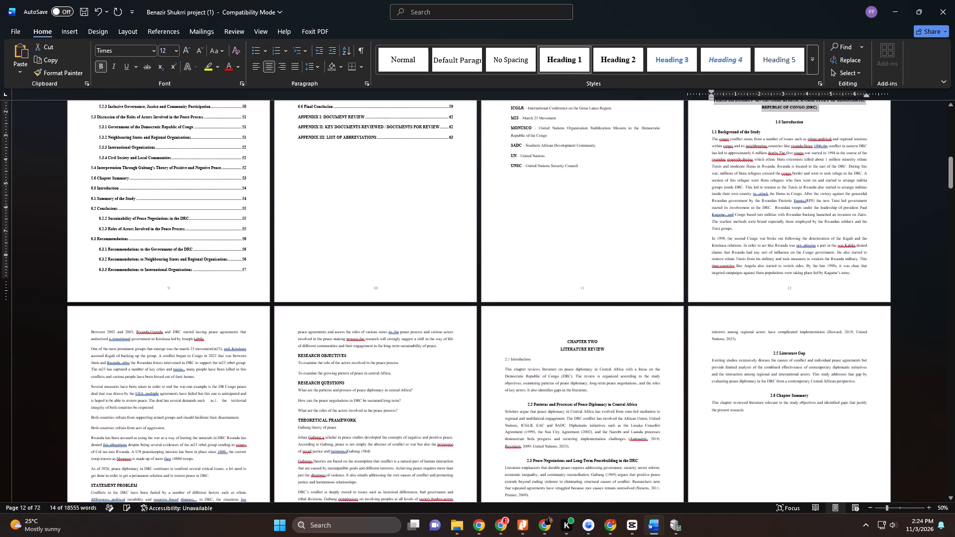
scroll(725, 232, up, 3)
scroll(725, 232, down, 1)
click(700, 167)
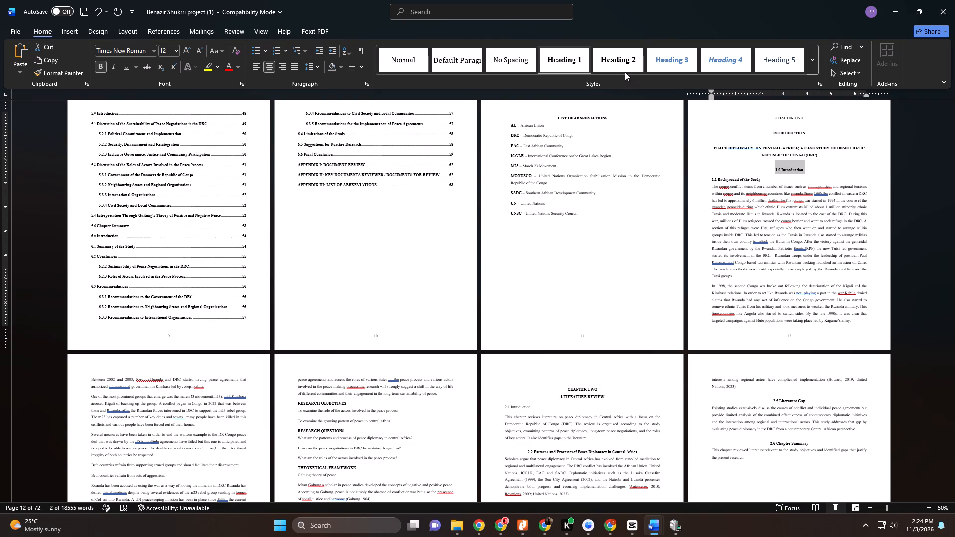
click(623, 58)
scroll(699, 176, up, 1)
scroll(704, 185, down, 1)
scroll(704, 186, up, 1)
scroll(704, 187, down, 2)
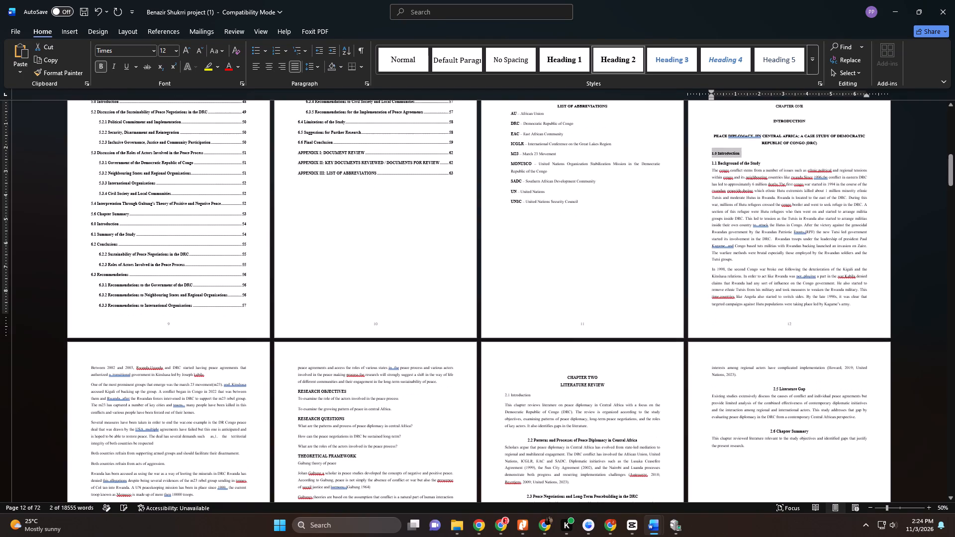
click(696, 161)
click(632, 59)
Delete the two-line project title repeated between INTRODUCTION and 1.0 Introduction in Chapter One.
scroll(700, 114, up, 2)
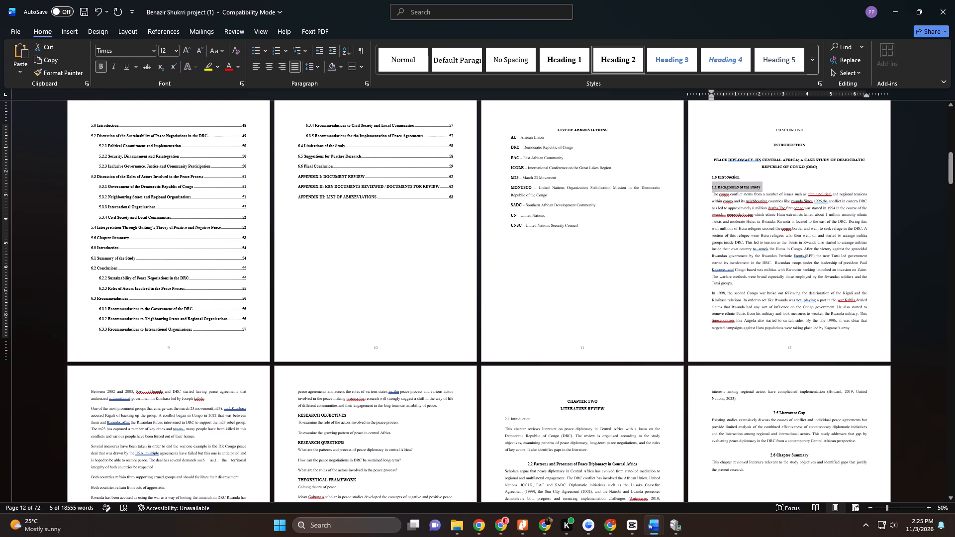
drag(693, 167, 693, 157)
key(Delete)
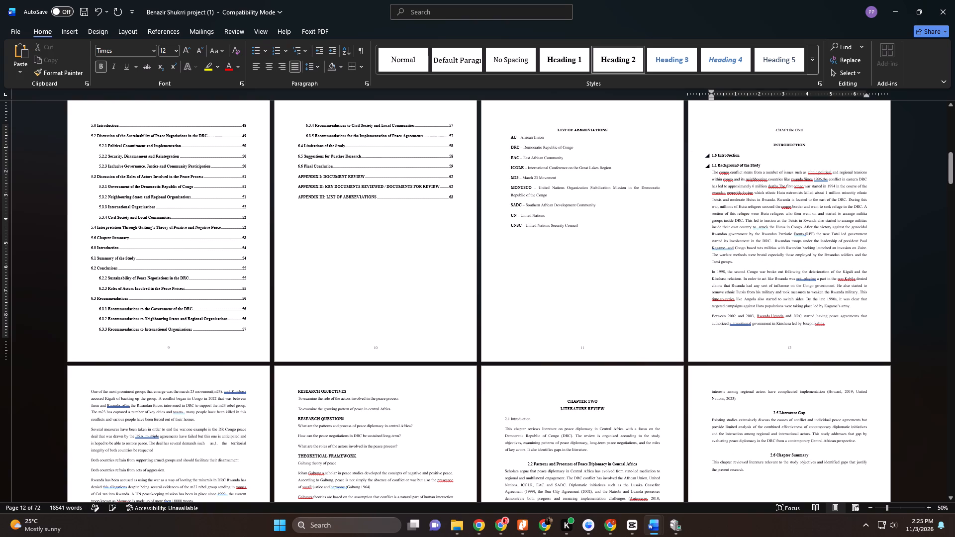
Remove the blank line above CHAPTER TWO and split CHAPTER TWO and LITERATURE REVIEW into separate Heading 1 paragraphs.
scroll(737, 178, up, 1)
scroll(737, 178, down, 3)
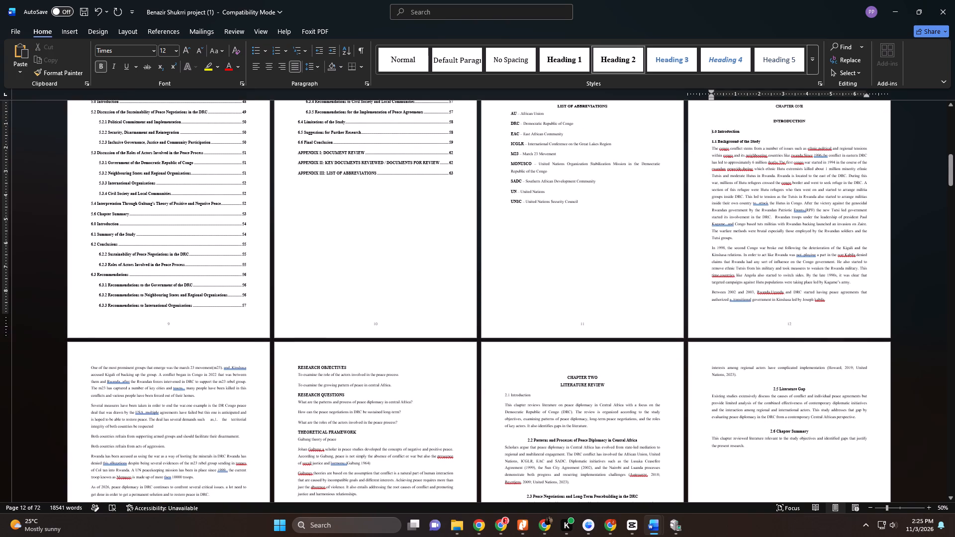
scroll(691, 147, down, 3)
scroll(691, 153, up, 1)
scroll(691, 153, down, 7)
scroll(601, 272, up, 1)
scroll(601, 272, down, 1)
scroll(601, 272, up, 1)
scroll(601, 273, down, 1)
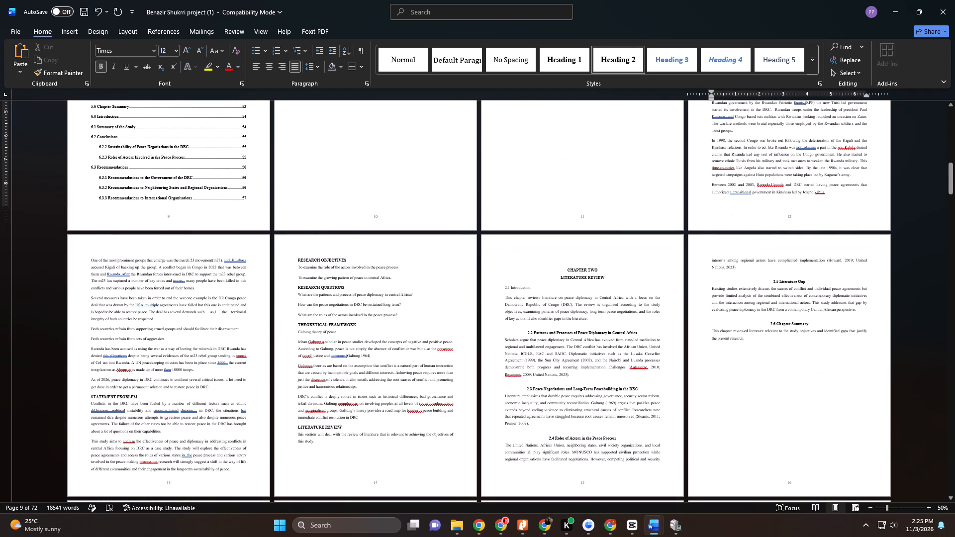
click(585, 245)
key(Delete)
scroll(546, 275, down, 7)
click(488, 177)
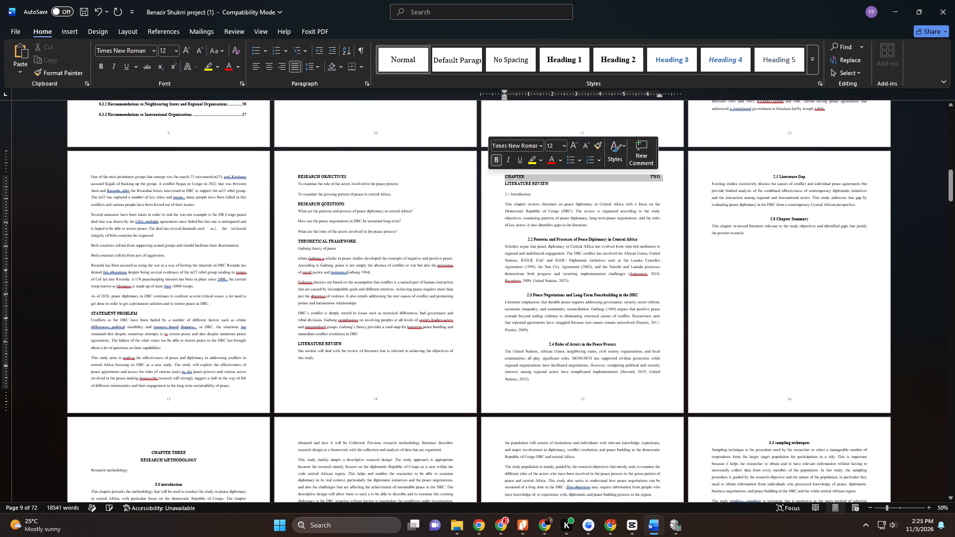
click(559, 60)
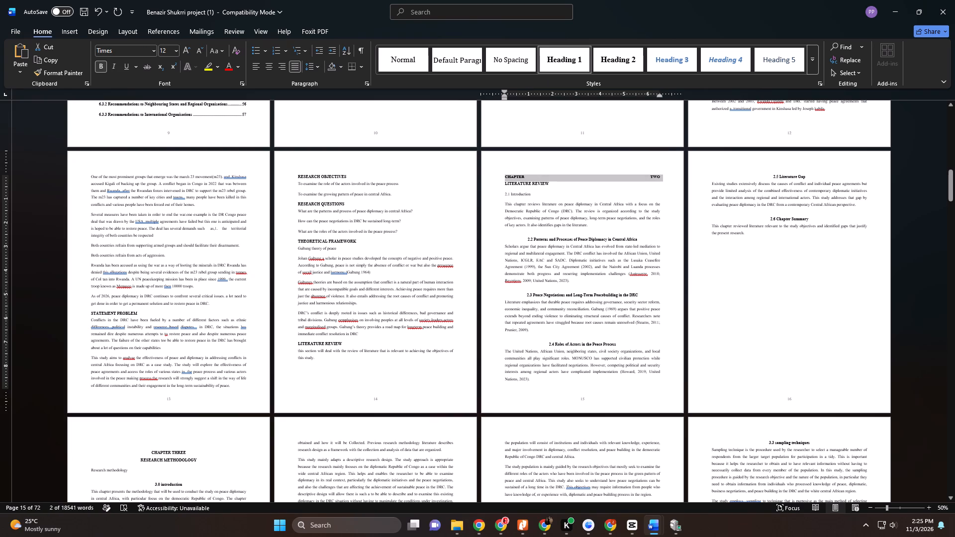
click(503, 184)
key(BackSpace)
key(Return)
Apply the Heading 1 style to the separated CHAPTER TWO and LITERATURE REVIEW lines.
click(490, 178)
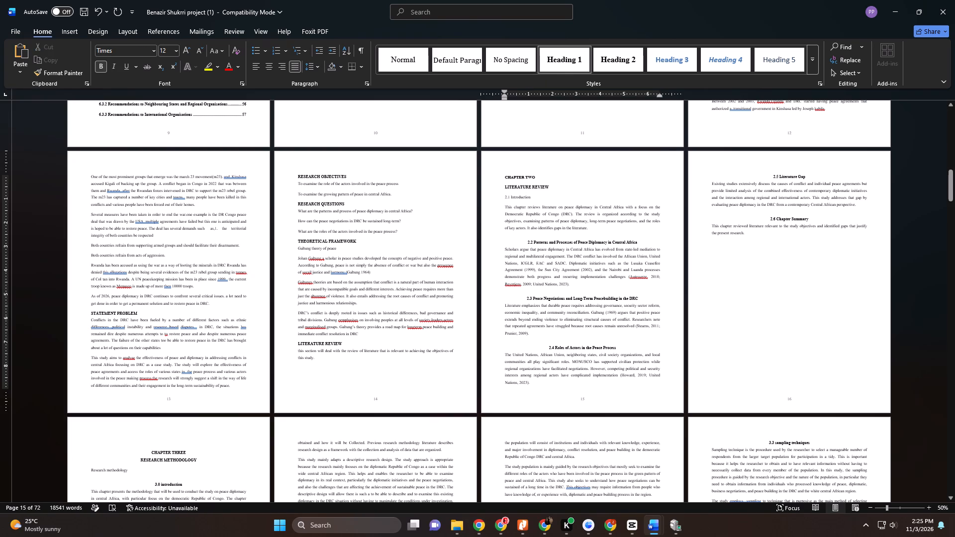
click(564, 63)
click(491, 189)
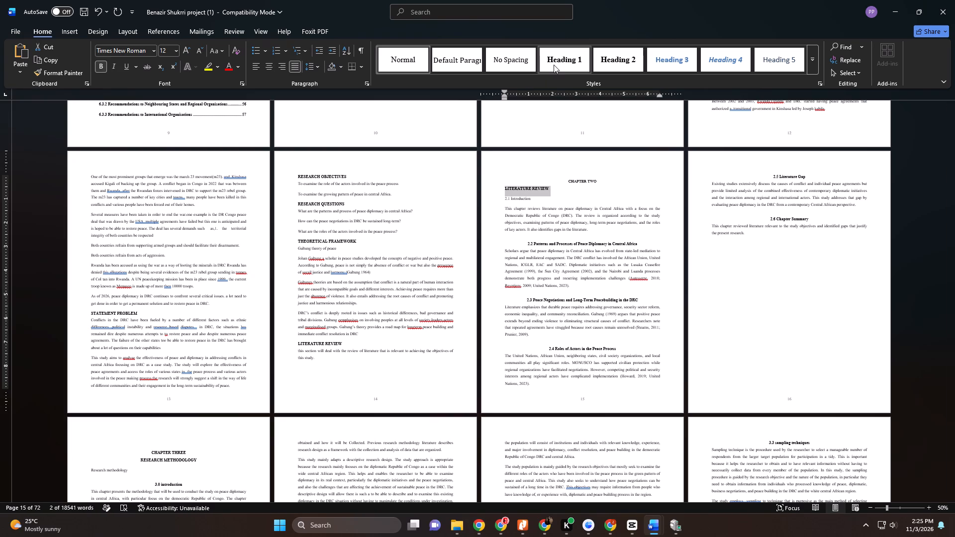
click(554, 65)
Apply the Heading 2 style to each Chapter Two section heading, from 2.1 Introduction through 2.6 Chapter Summary.
click(489, 203)
click(622, 59)
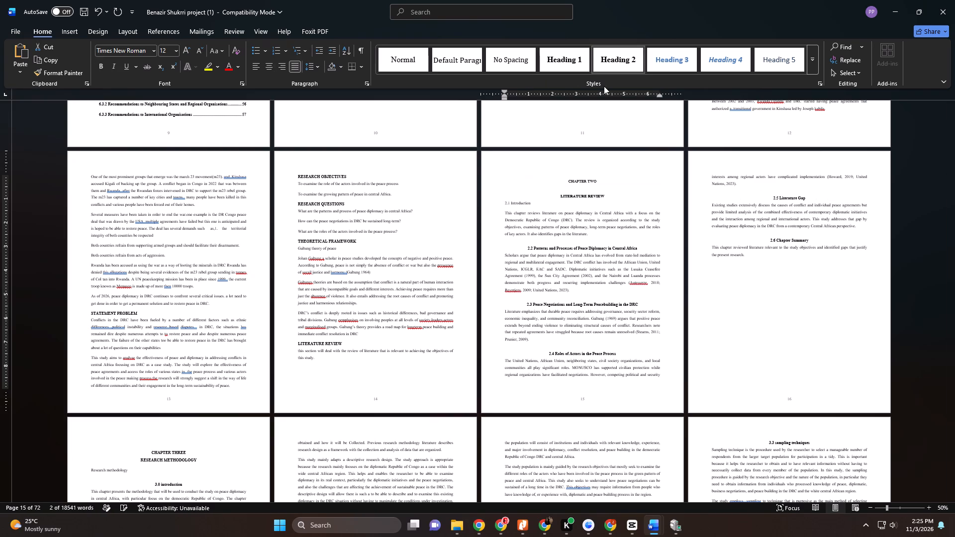
click(495, 250)
click(611, 64)
scroll(588, 174, down, 4)
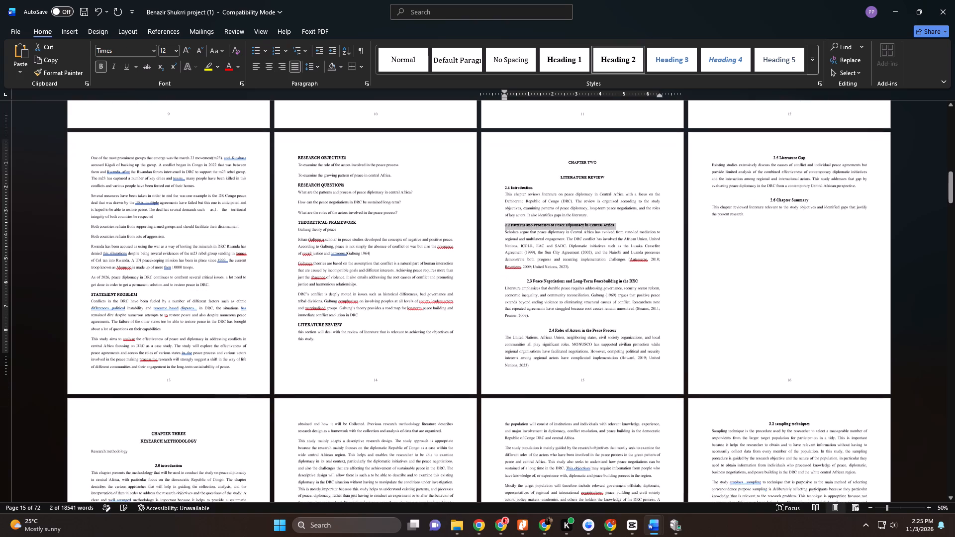
scroll(587, 176, down, 1)
click(493, 242)
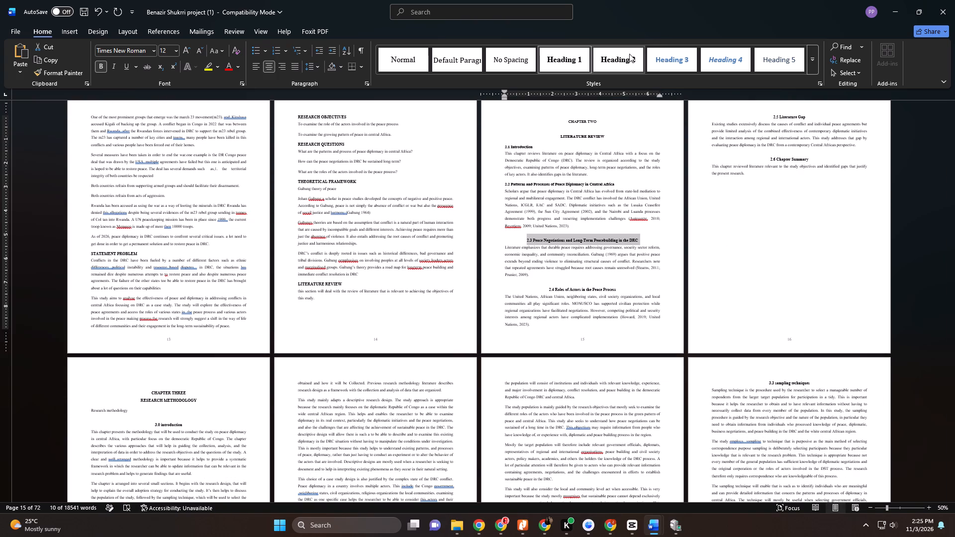
click(629, 54)
click(494, 281)
click(612, 56)
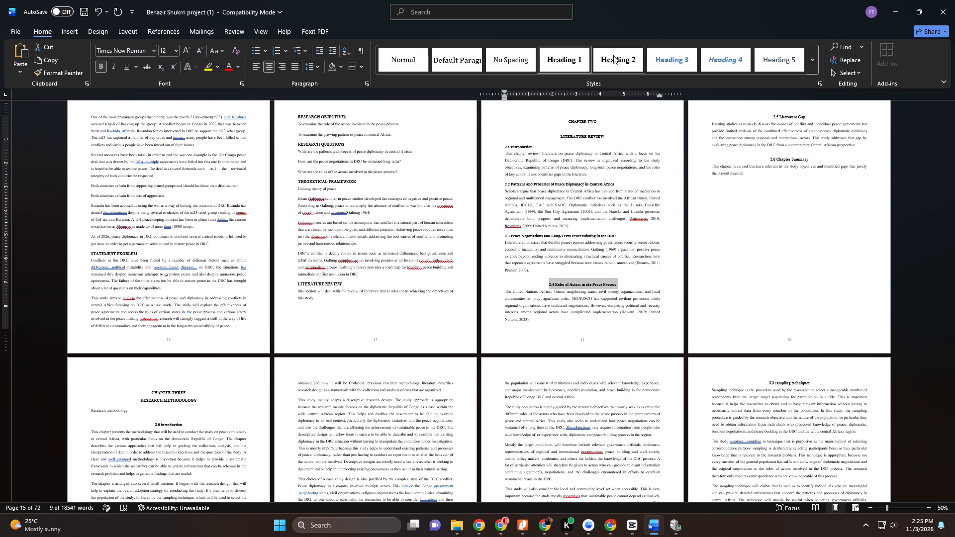
click(698, 110)
click(629, 70)
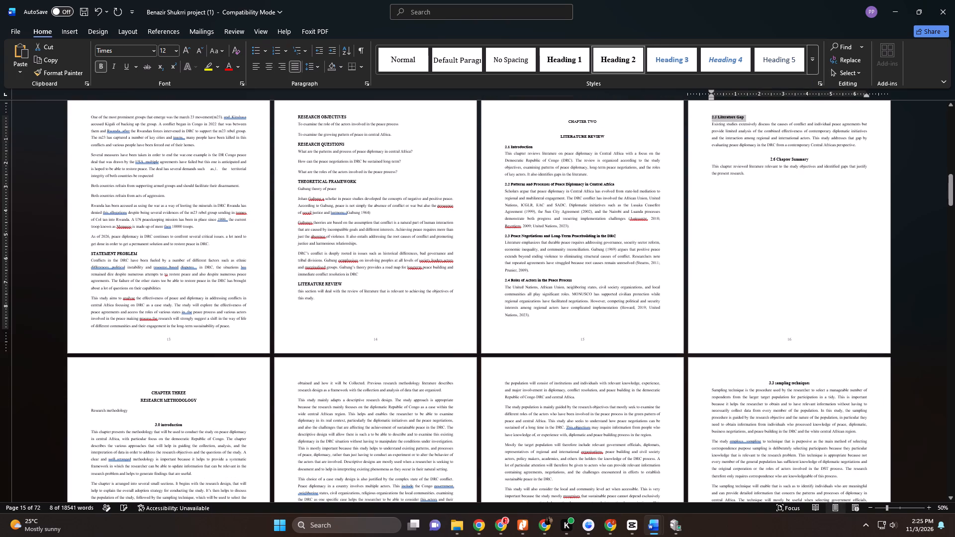
click(705, 157)
click(629, 62)
Delete the repeated "Research methodology" line below the RESEARCH METHODOLOGY title in Chapter Three.
scroll(722, 166, up, 1)
scroll(722, 172, down, 1)
scroll(722, 175, up, 1)
scroll(489, 231, down, 1)
scroll(241, 339, down, 4)
scroll(135, 376, up, 1)
scroll(134, 376, down, 1)
scroll(134, 376, up, 1)
scroll(132, 376, down, 3)
scroll(125, 375, up, 1)
scroll(125, 375, down, 2)
click(74, 322)
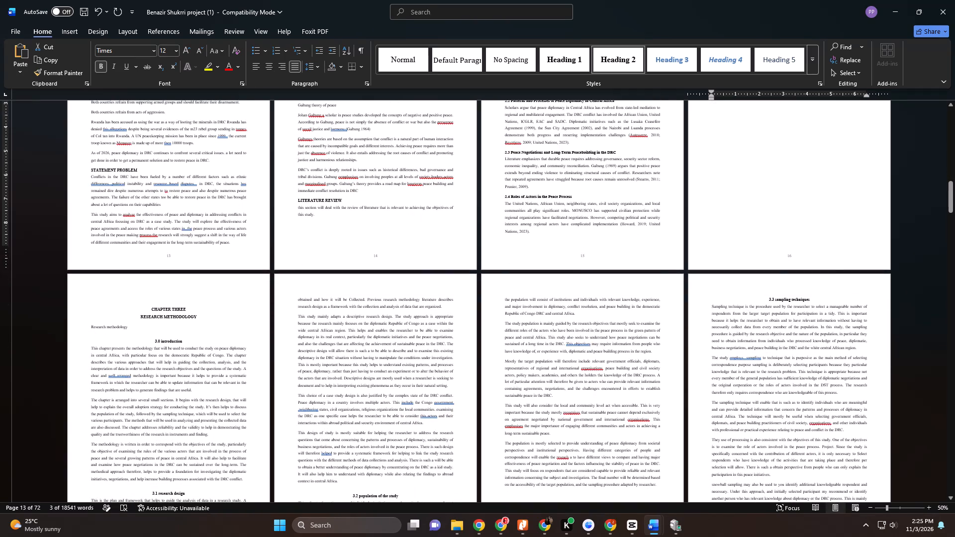
click(77, 328)
key(Delete)
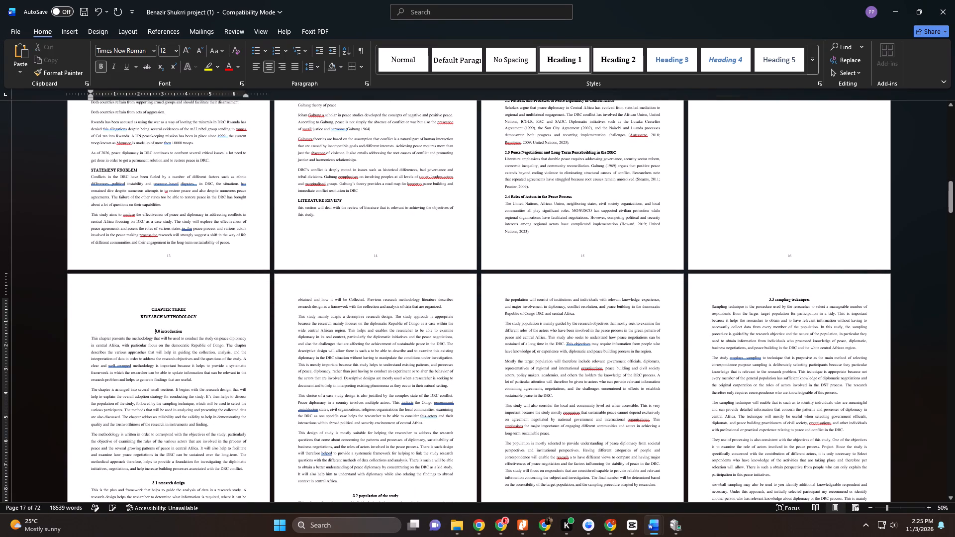
Remove the blank line above CHAPTER THREE and split CHAPTER THREE and RESEARCH METHODOLOGY into separate paragraphs.
click(83, 306)
key(Delete)
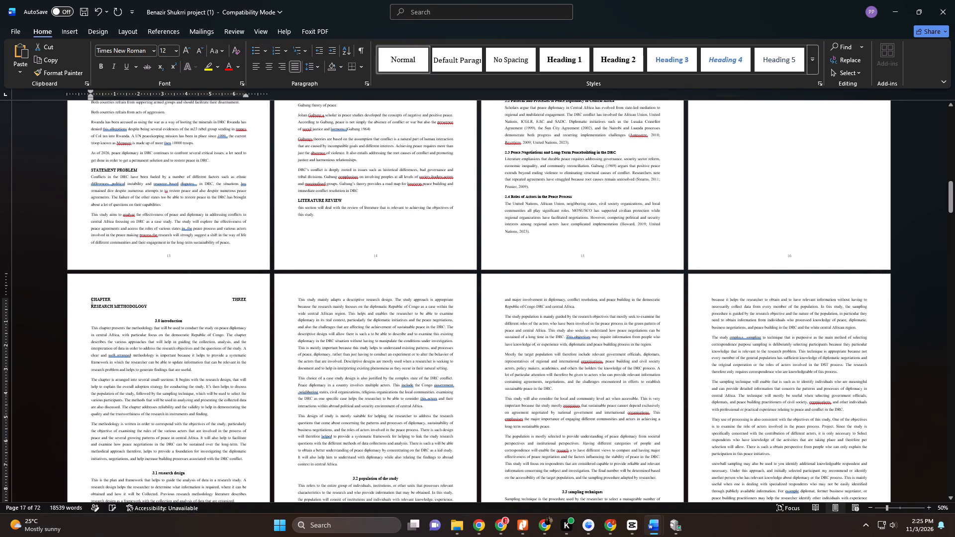
click(90, 309)
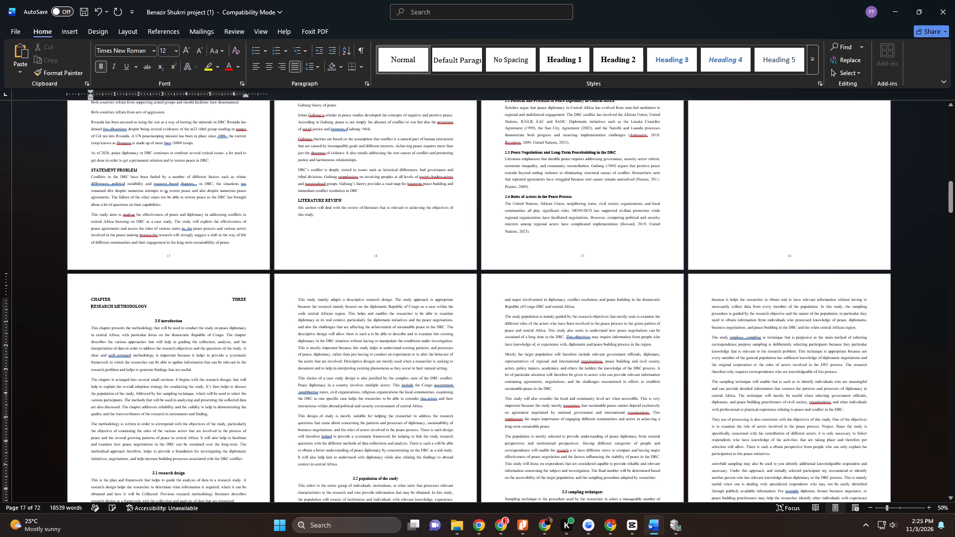
key(BackSpace)
key(Return)
Apply the Heading 1 style to the separated CHAPTER THREE and RESEARCH METHODOLOGY lines.
click(81, 301)
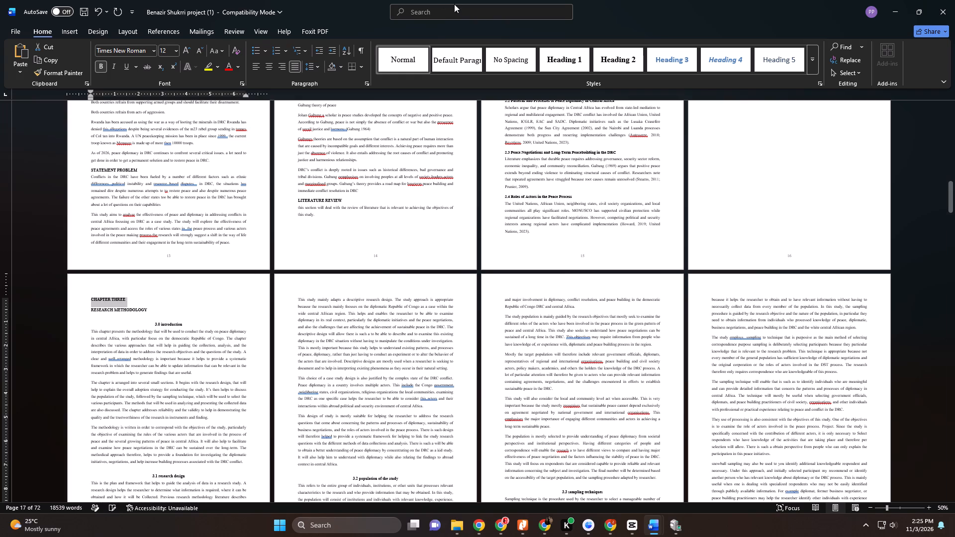
click(553, 61)
click(77, 309)
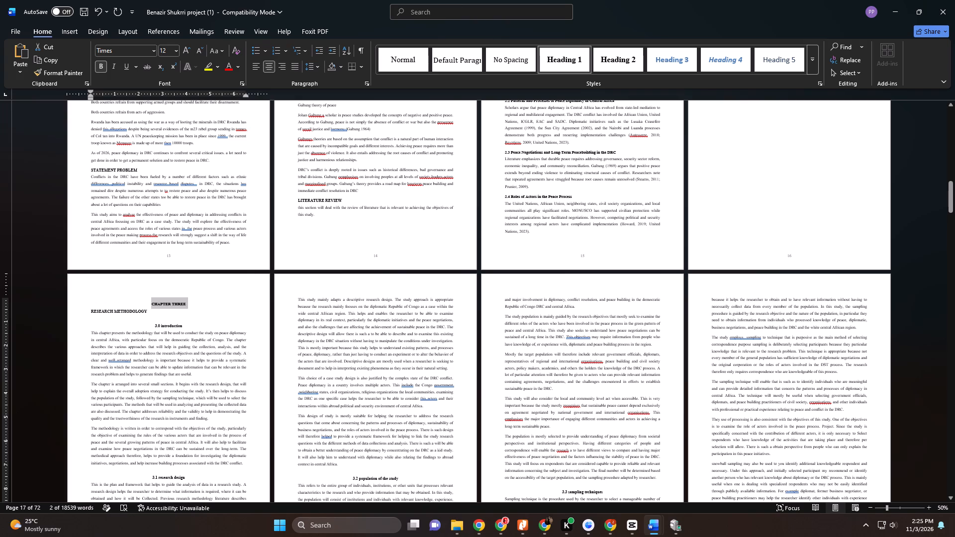
click(557, 65)
Apply the Heading 2 style to the Chapter Three section headings from 3.0 introduction through 3.3 sampling techniques.
scroll(87, 271, down, 1)
scroll(87, 275, up, 1)
scroll(87, 275, down, 9)
scroll(115, 271, up, 1)
scroll(115, 271, down, 1)
scroll(118, 269, up, 1)
scroll(118, 269, down, 1)
scroll(118, 269, up, 1)
scroll(118, 269, down, 1)
scroll(118, 269, up, 1)
scroll(118, 269, down, 1)
scroll(120, 268, up, 1)
scroll(121, 268, down, 1)
scroll(121, 268, up, 1)
scroll(121, 268, down, 1)
scroll(121, 268, up, 1)
scroll(121, 268, down, 7)
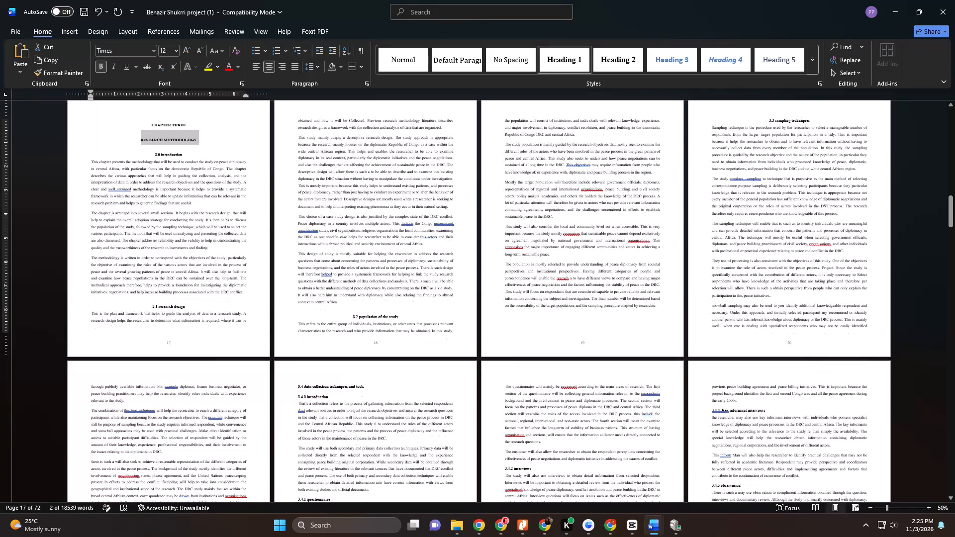
click(73, 157)
click(634, 63)
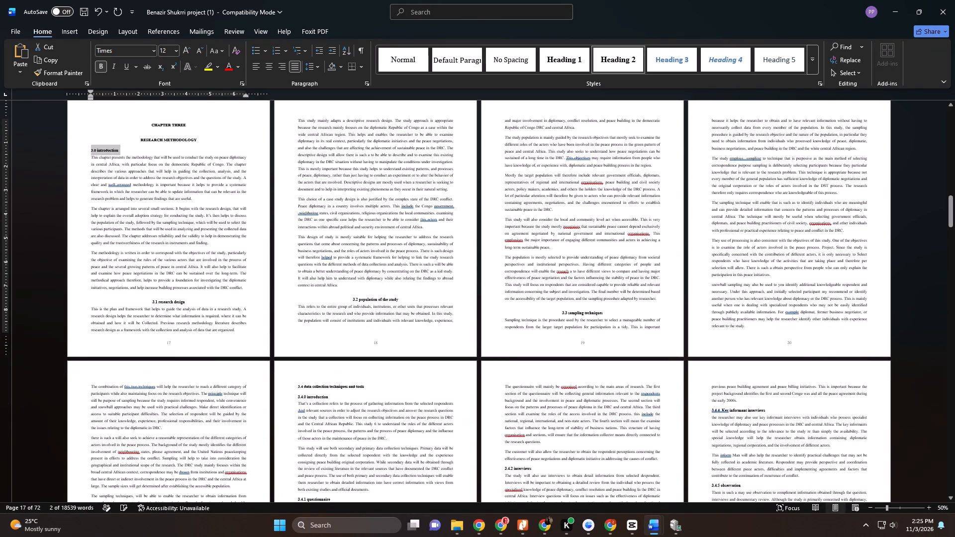
click(79, 297)
click(626, 51)
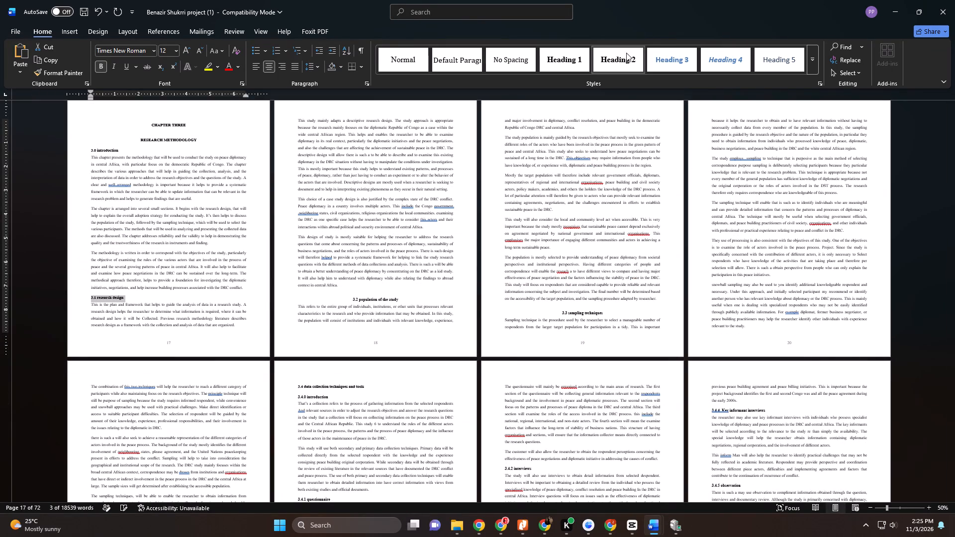
click(280, 295)
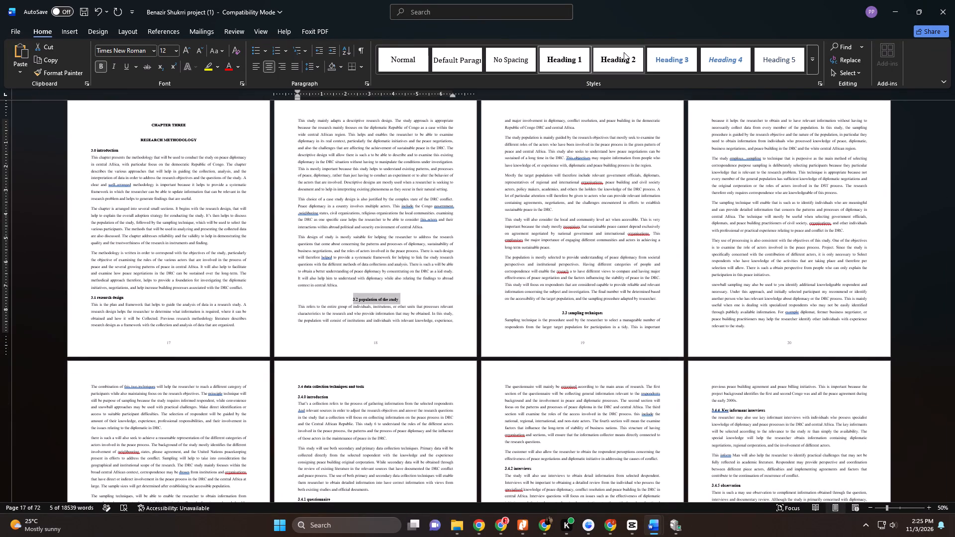
click(624, 52)
click(490, 295)
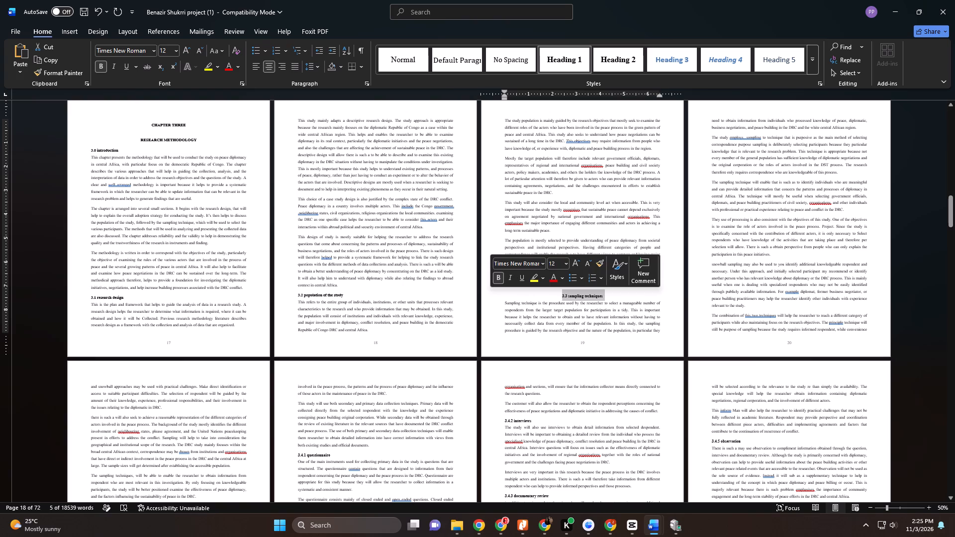
click(622, 68)
Apply the Heading 2 style to the main Chapter Three headings 3.4, 3.5 and 3.6, skipping their three-level subheadings.
scroll(690, 260, down, 6)
scroll(695, 264, up, 1)
scroll(695, 264, down, 1)
scroll(695, 264, up, 1)
scroll(695, 264, down, 1)
scroll(695, 264, up, 1)
scroll(695, 264, down, 1)
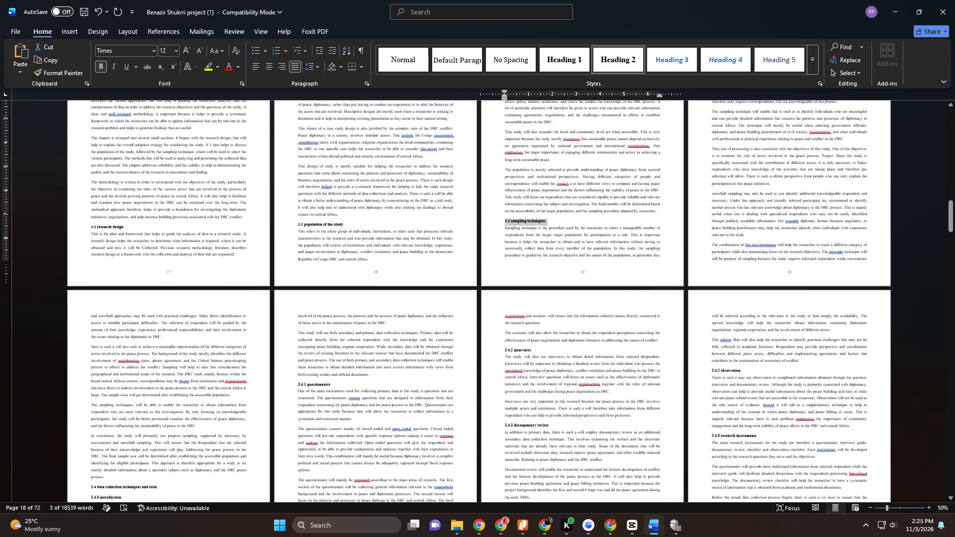
scroll(695, 264, down, 6)
scroll(527, 304, up, 1)
scroll(348, 320, down, 1)
scroll(343, 323, up, 1)
scroll(342, 323, down, 1)
scroll(342, 324, up, 1)
scroll(342, 324, down, 1)
scroll(335, 324, up, 1)
scroll(267, 330, down, 1)
scroll(266, 331, up, 1)
scroll(265, 332, down, 1)
scroll(159, 365, up, 1)
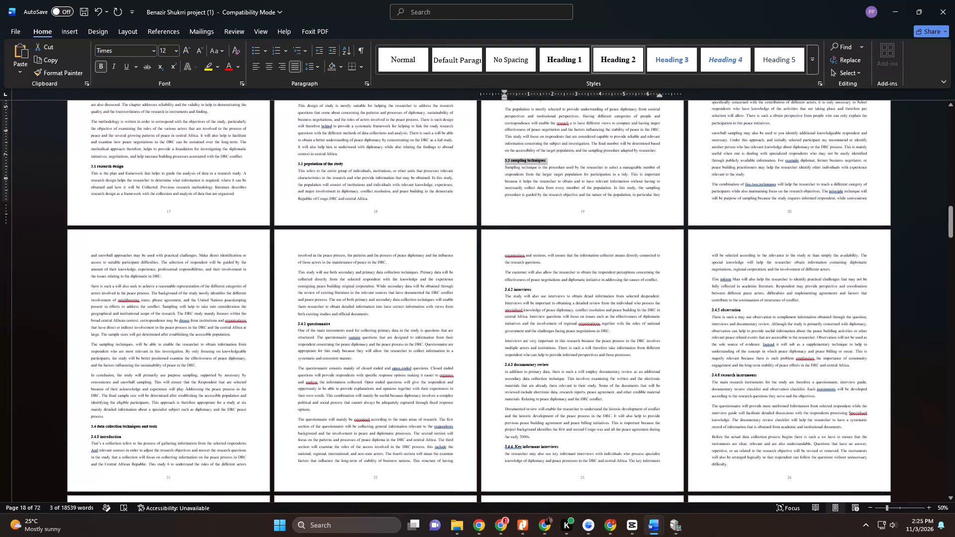
click(74, 423)
click(75, 432)
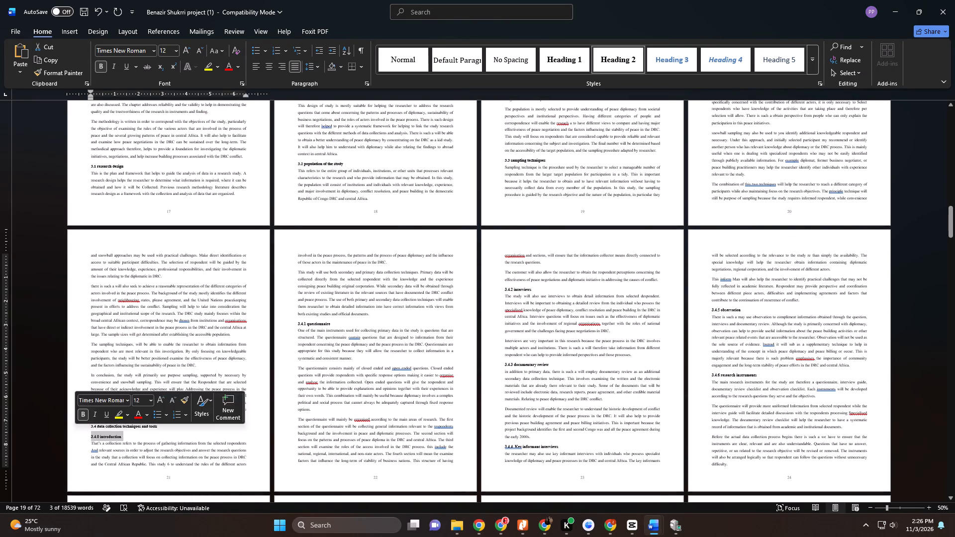
click(71, 425)
click(630, 63)
scroll(348, 272, down, 1)
scroll(350, 280, up, 1)
scroll(350, 282, down, 3)
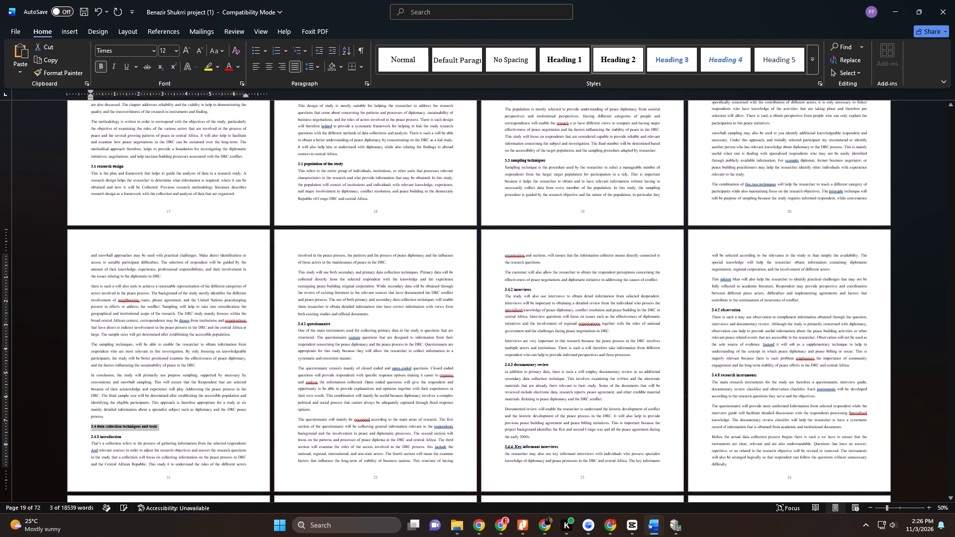
scroll(350, 282, down, 4)
scroll(335, 296, up, 1)
scroll(335, 297, down, 1)
scroll(343, 298, up, 1)
scroll(343, 299, down, 1)
scroll(343, 299, up, 1)
scroll(343, 299, down, 3)
scroll(343, 299, up, 1)
scroll(343, 299, down, 3)
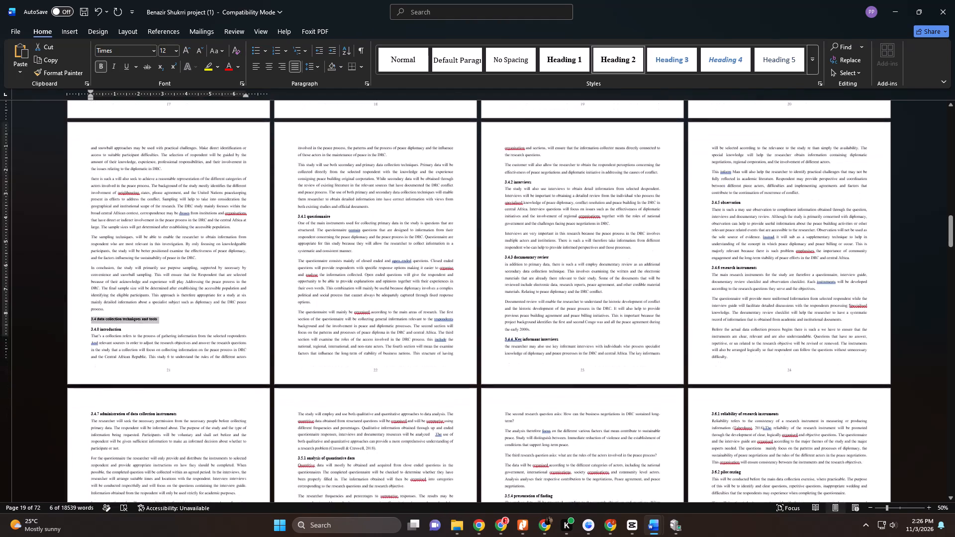
scroll(343, 299, down, 4)
scroll(457, 260, down, 6)
scroll(480, 260, up, 1)
scroll(480, 260, down, 3)
scroll(479, 259, up, 1)
scroll(479, 259, down, 1)
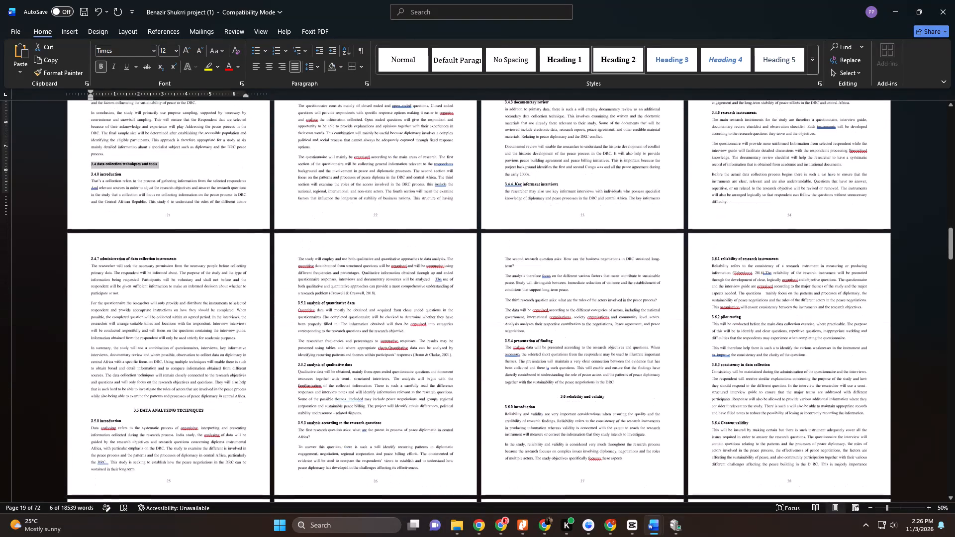
click(82, 399)
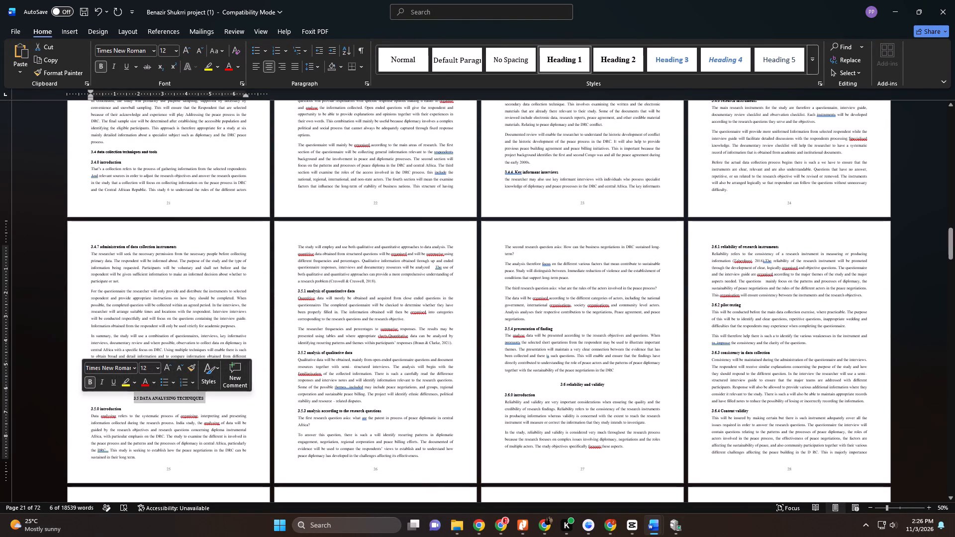
click(615, 62)
scroll(137, 309, down, 8)
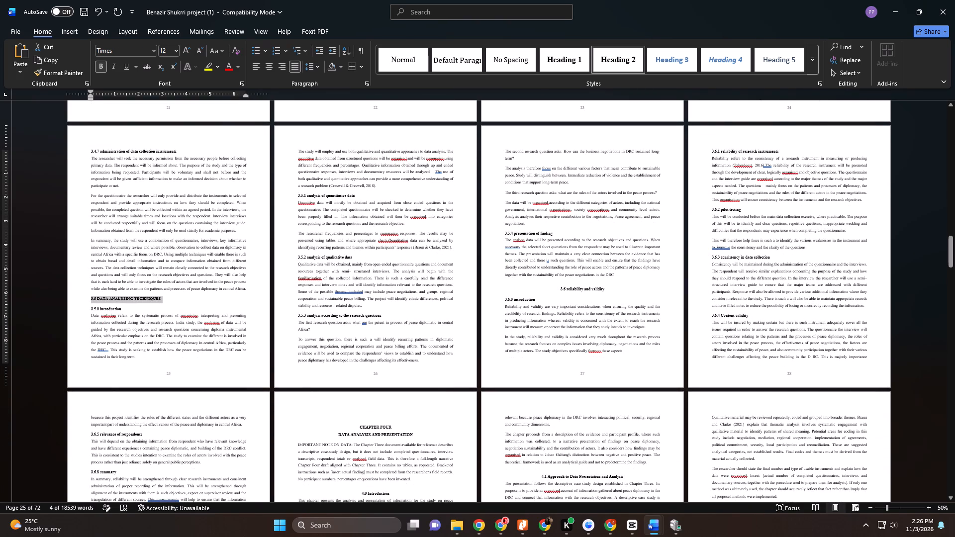
click(494, 285)
click(596, 60)
Remove the blank line above CHAPTER FOUR and split CHAPTER FOUR and DATA ANALYSIS AND PRESENTATION into separate paragraphs.
scroll(492, 287, down, 9)
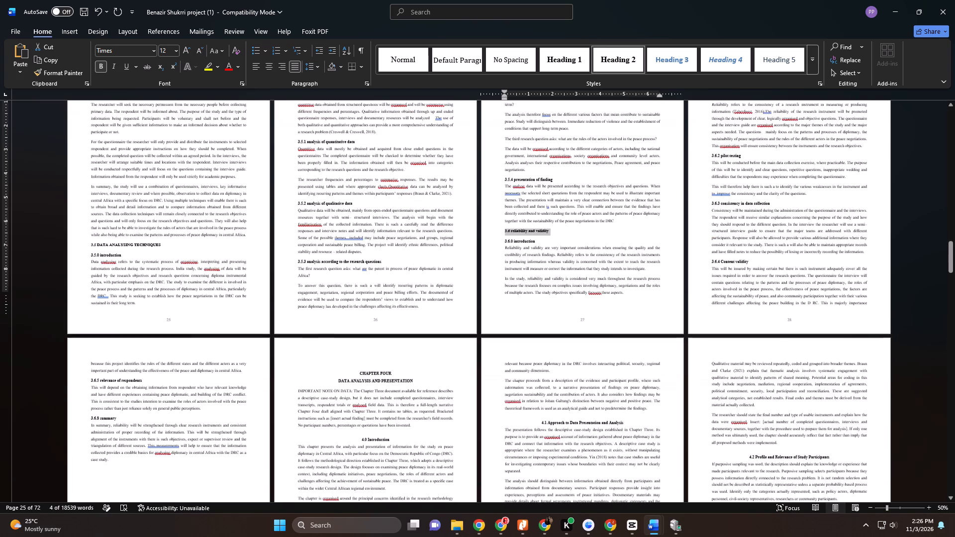
scroll(558, 277, down, 1)
scroll(565, 280, up, 1)
scroll(565, 280, down, 7)
scroll(565, 280, up, 1)
scroll(565, 280, down, 1)
scroll(565, 280, up, 1)
scroll(565, 280, down, 1)
scroll(565, 280, up, 1)
scroll(565, 280, down, 1)
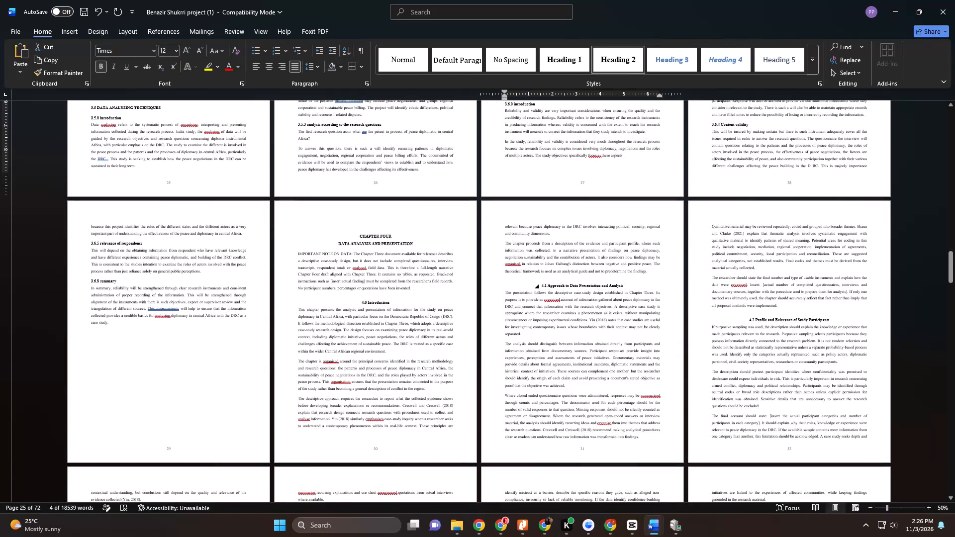
scroll(565, 280, up, 1)
scroll(565, 280, down, 5)
click(374, 171)
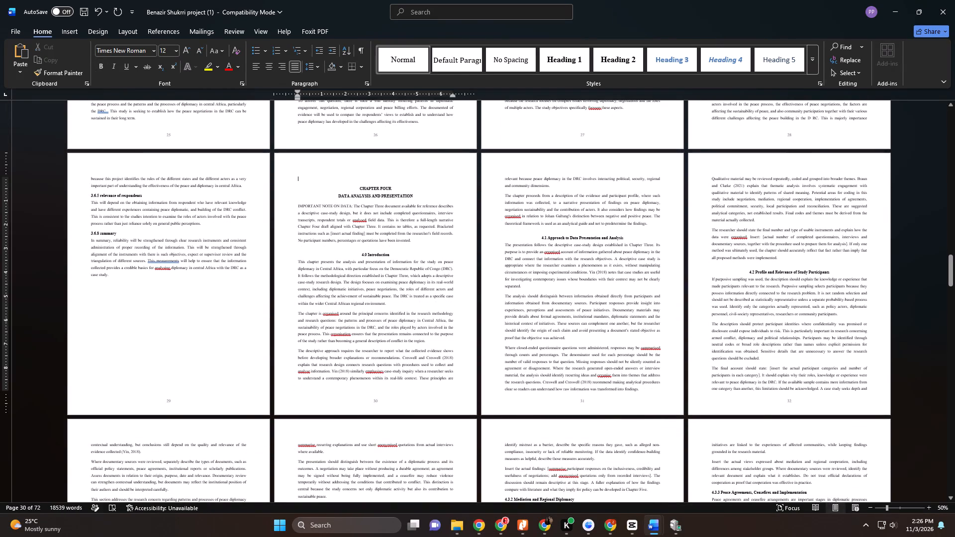
key(Delete)
click(295, 186)
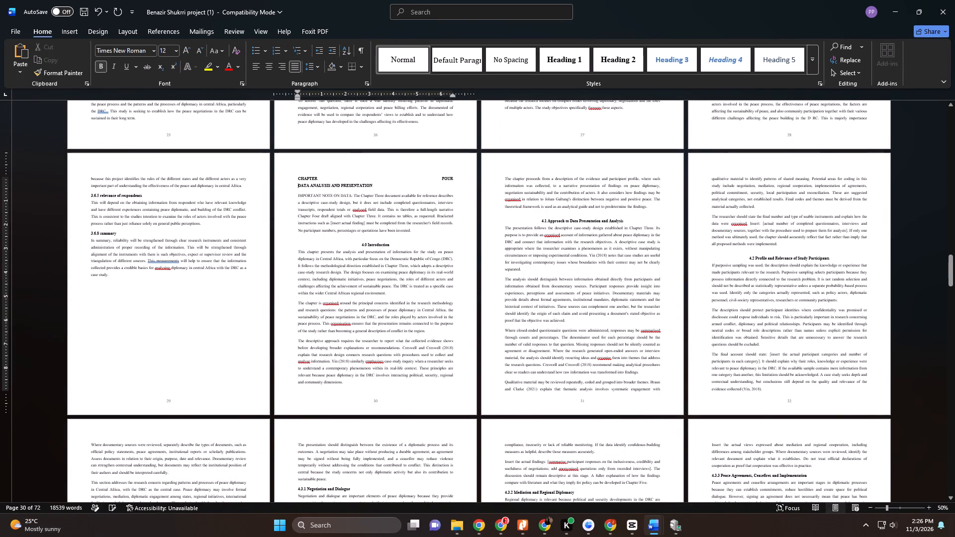
key(BackSpace)
key(Return)
Apply the Heading 1 style to the separated CHAPTER FOUR line.
click(289, 182)
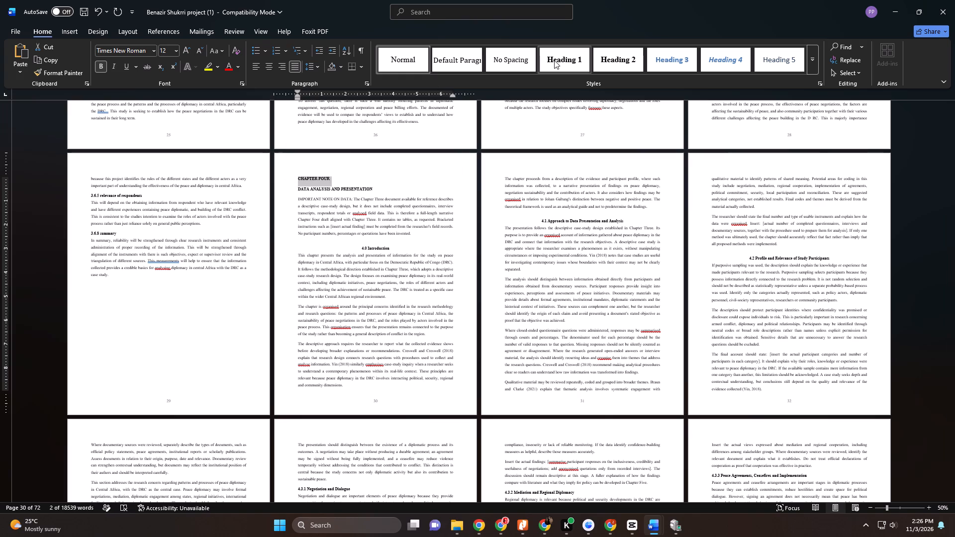
click(554, 60)
Apply the Heading 2 style to DATA ANALYSIS AND PRESENTATION and to section headings 4.0, 4.1 and 4.2.
click(286, 194)
click(624, 58)
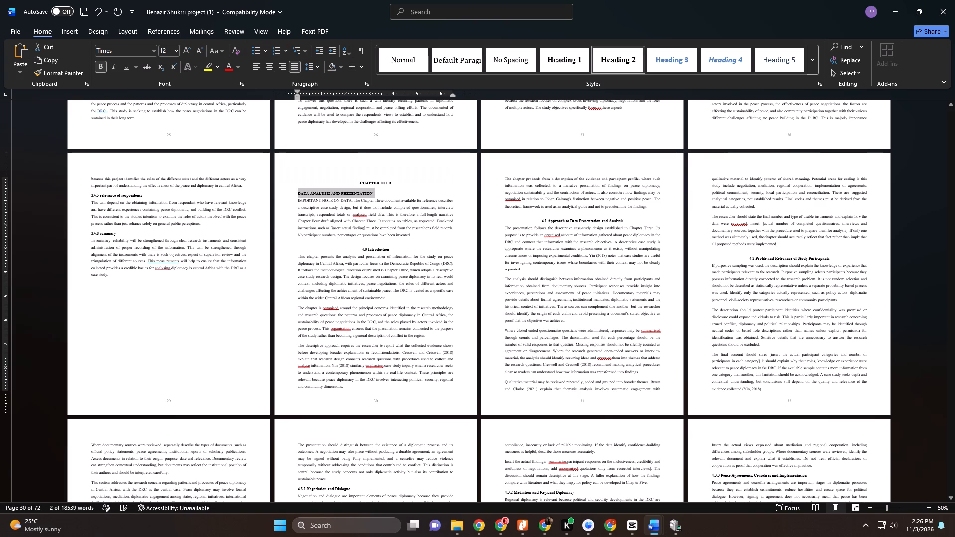
click(285, 247)
click(620, 55)
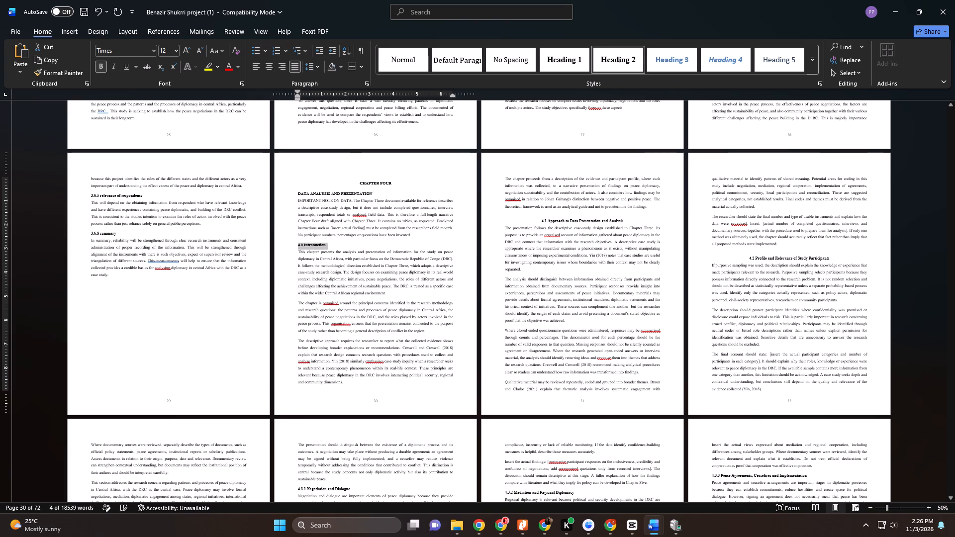
scroll(500, 209, down, 5)
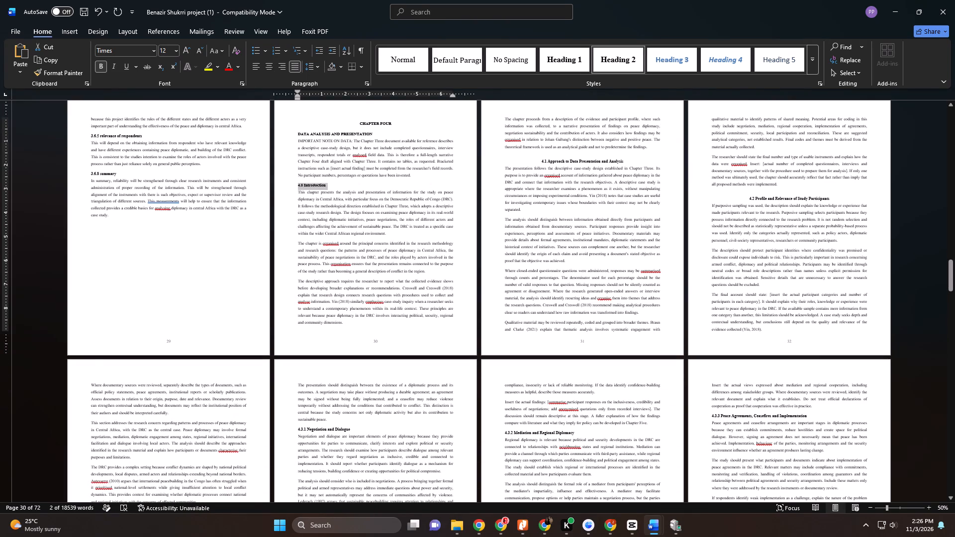
click(509, 157)
click(490, 158)
click(608, 63)
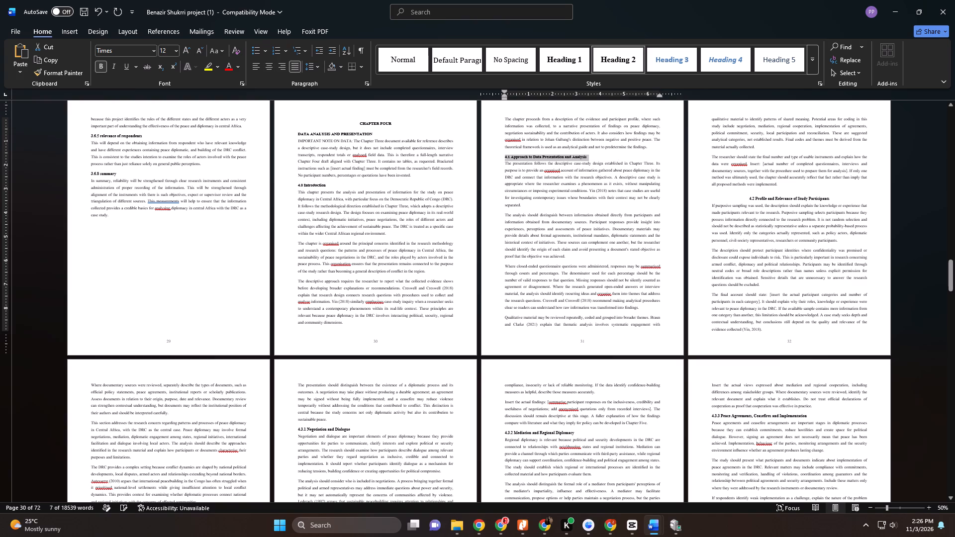
click(701, 194)
click(634, 62)
Select the 4.3.1 Negotiation and Dialogue heading and modify the Heading 3 style to the Times font with automatic colour.
scroll(756, 194, down, 1)
scroll(757, 197, up, 1)
scroll(757, 197, down, 4)
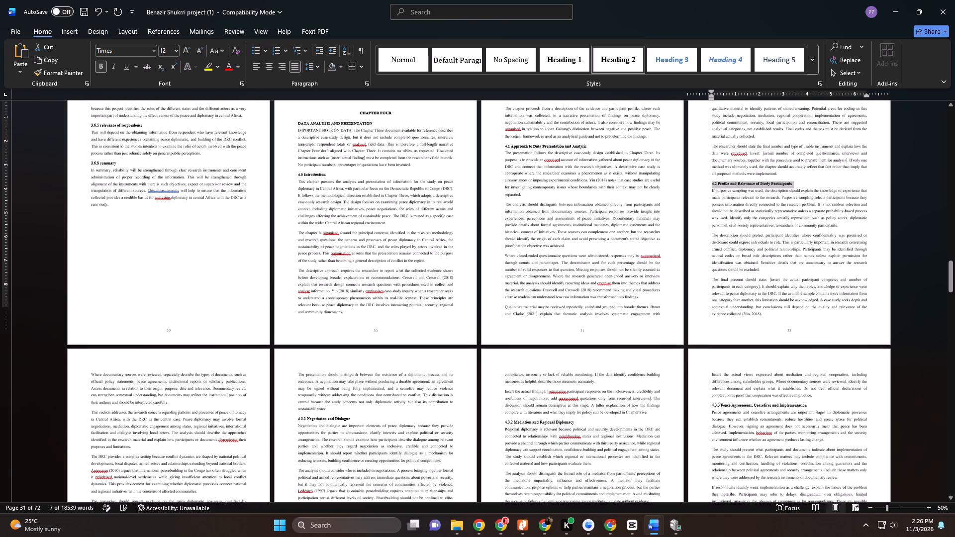
scroll(755, 220, down, 6)
scroll(271, 357, up, 1)
scroll(277, 355, down, 1)
scroll(281, 350, up, 1)
scroll(282, 347, down, 1)
scroll(283, 346, up, 1)
scroll(283, 345, down, 8)
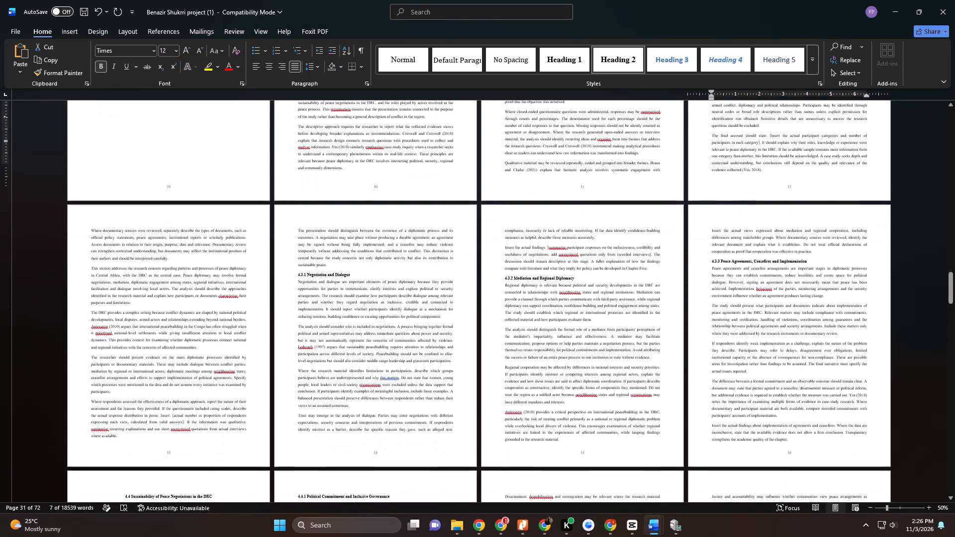
scroll(281, 351, down, 2)
click(285, 204)
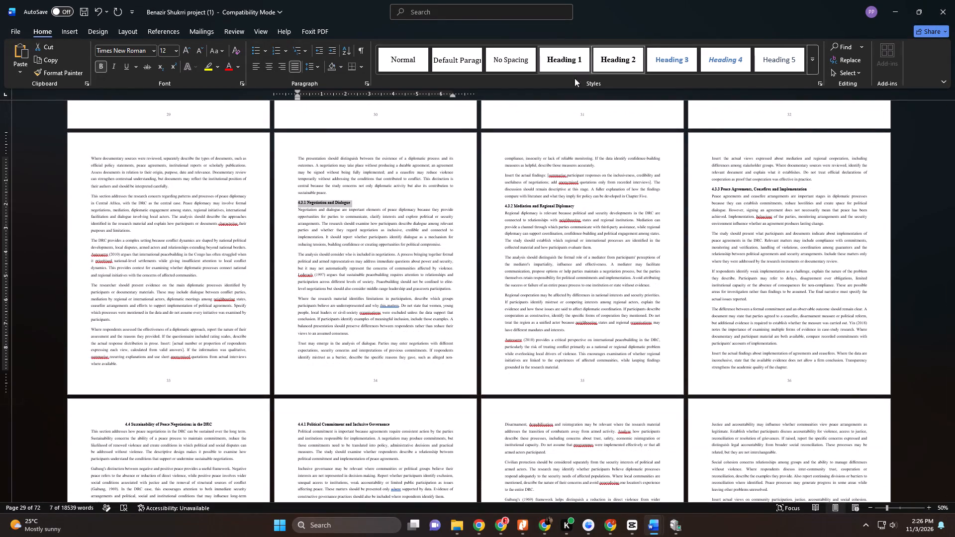
right_click(669, 59)
click(688, 78)
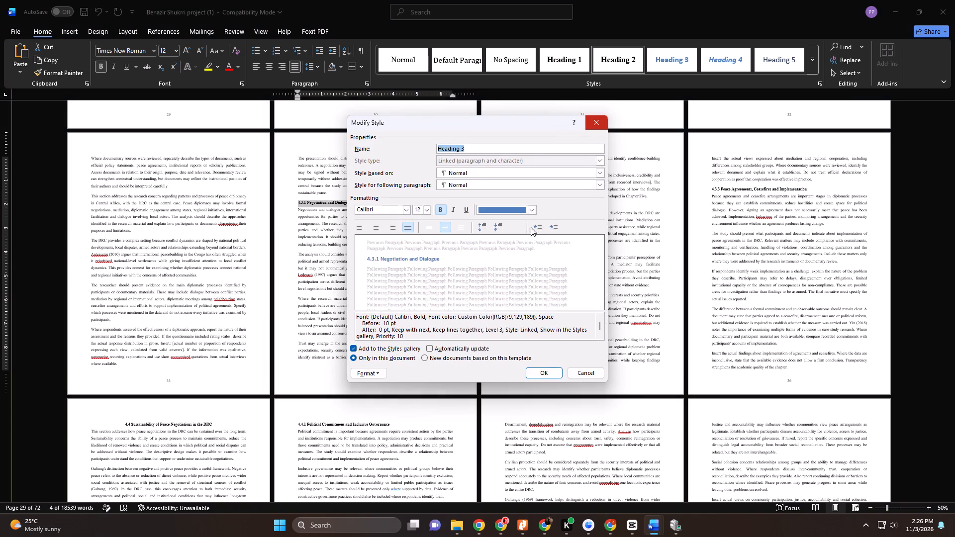
click(533, 210)
click(510, 226)
click(405, 211)
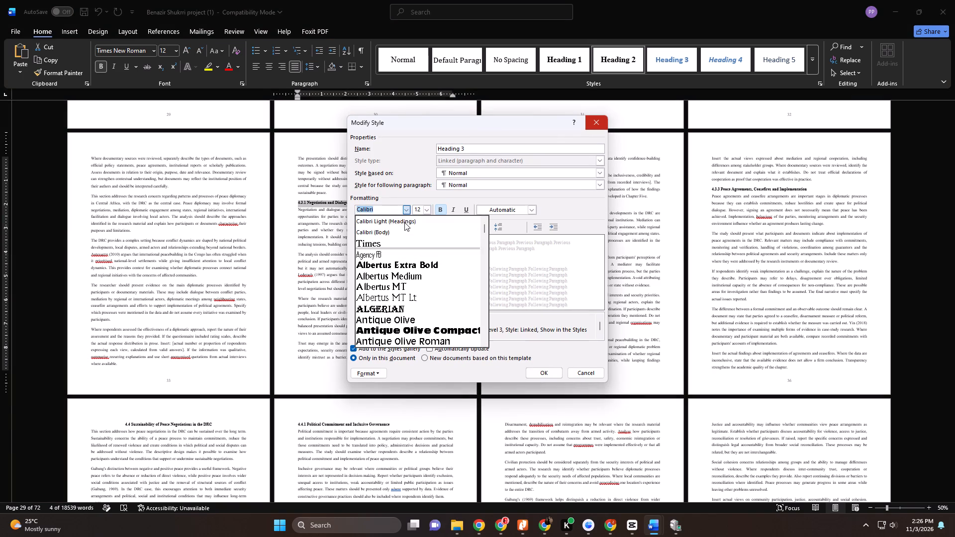
click(403, 240)
click(548, 374)
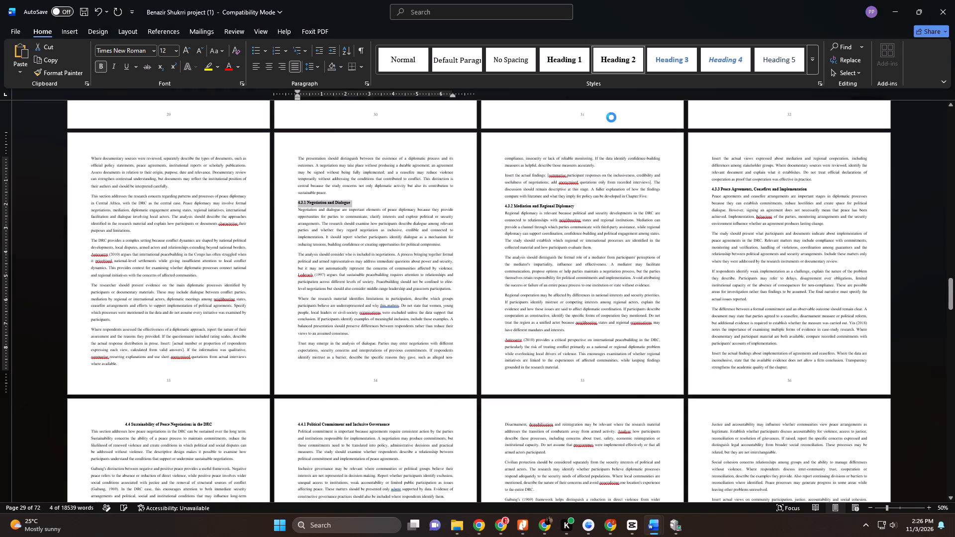
Apply the Heading 3 style to subsection headings 4.3.1 Negotiation and Dialogue, 4.3.2 Mediation and Regional Diplomacy, and 4.3.3 on peace agreements.
click(675, 60)
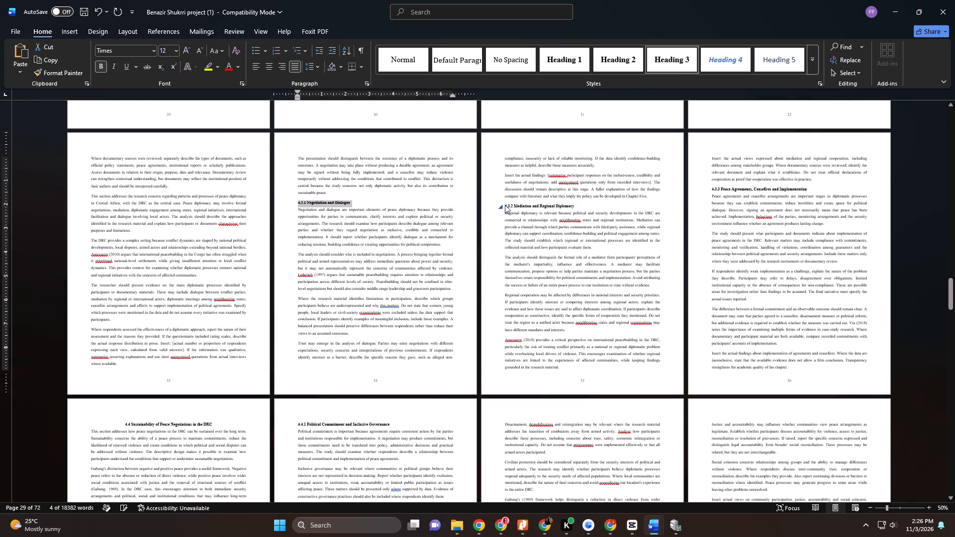
click(489, 206)
click(682, 60)
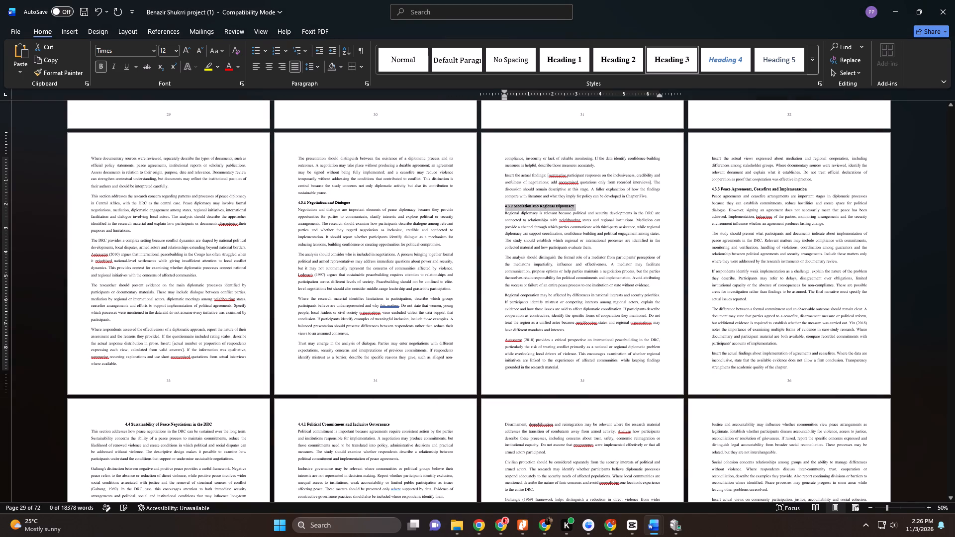
click(697, 191)
click(679, 60)
Apply the Heading 2 style to the section heading 4.4 Sustainability of Peace Negotiations in the DRC.
scroll(732, 167, down, 2)
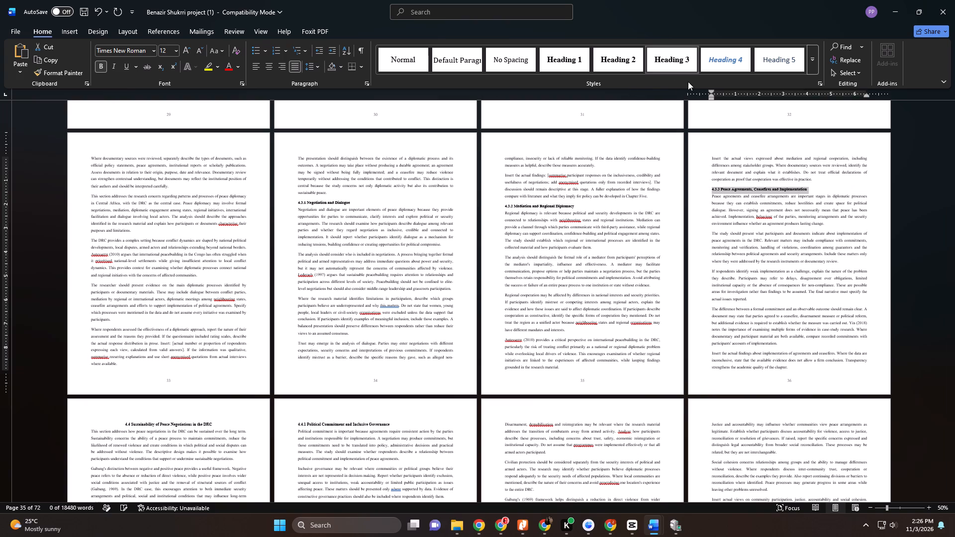
scroll(688, 82, down, 3)
scroll(743, 167, up, 1)
scroll(743, 168, down, 1)
scroll(743, 168, up, 1)
scroll(487, 239, down, 1)
scroll(218, 367, up, 1)
scroll(218, 367, down, 7)
scroll(138, 366, up, 1)
scroll(137, 366, down, 1)
scroll(137, 366, up, 1)
scroll(139, 368, down, 3)
scroll(139, 368, up, 1)
scroll(139, 368, down, 1)
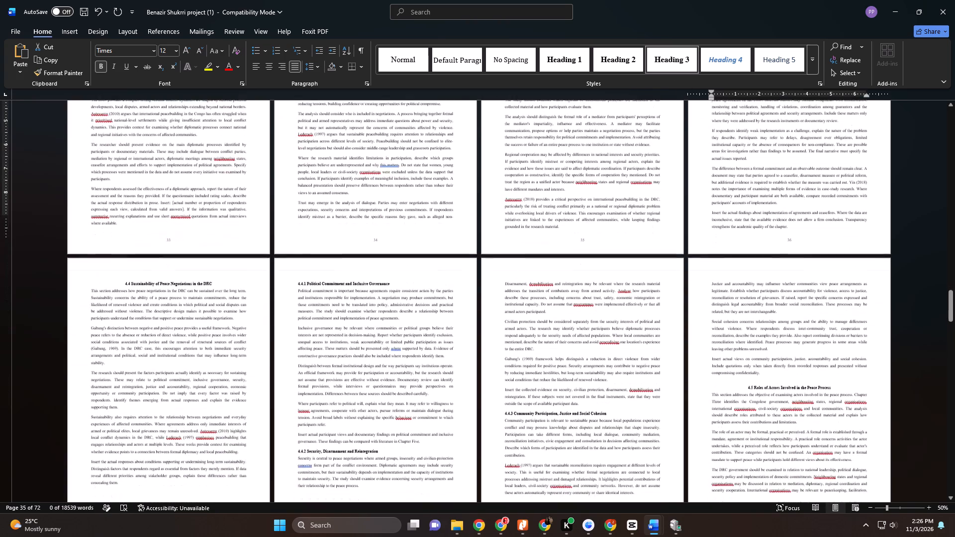
scroll(139, 368, up, 1)
scroll(139, 368, down, 1)
scroll(139, 368, up, 1)
scroll(139, 368, down, 7)
click(82, 199)
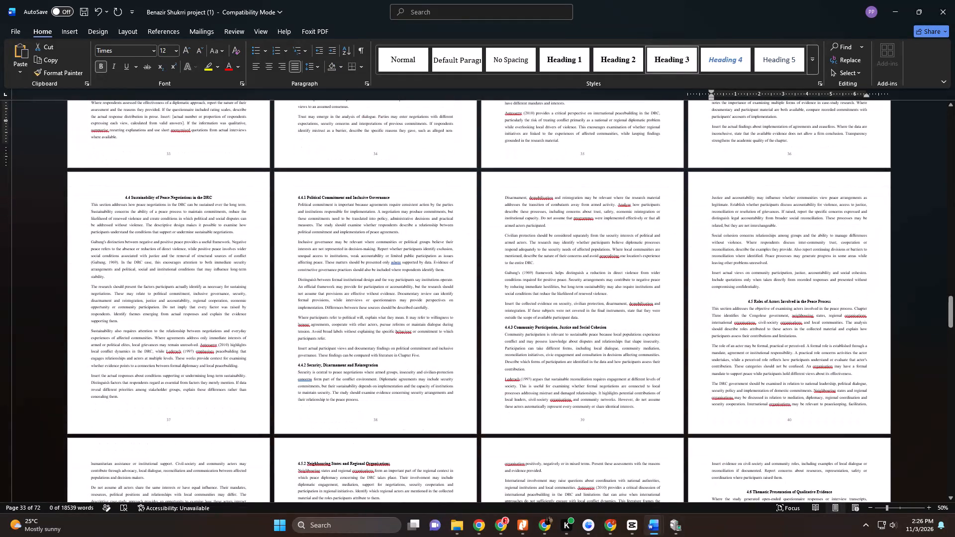
click(630, 58)
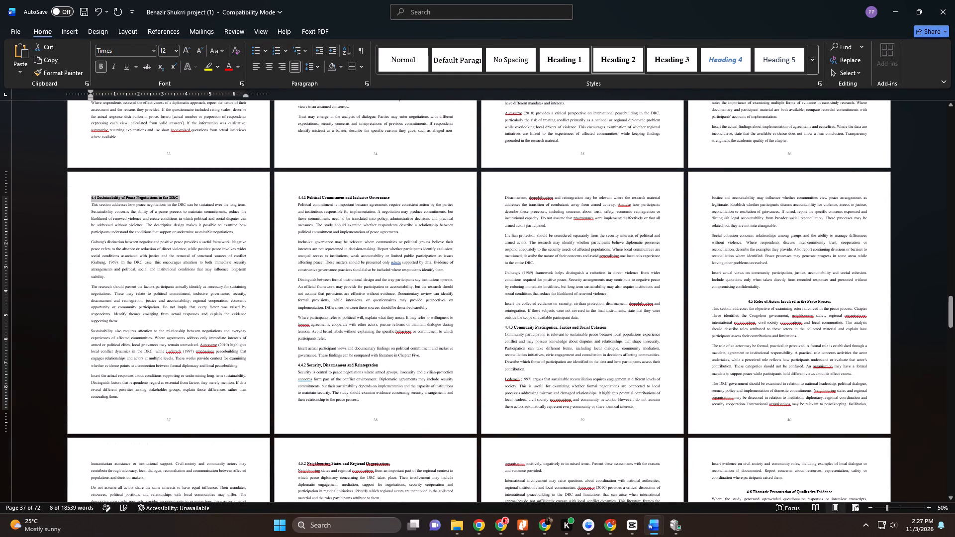
Apply the Heading 3 style to subsection headings 4.4.1, 4.4.2 and 4.4.3 under the sustainability section.
click(284, 192)
click(671, 54)
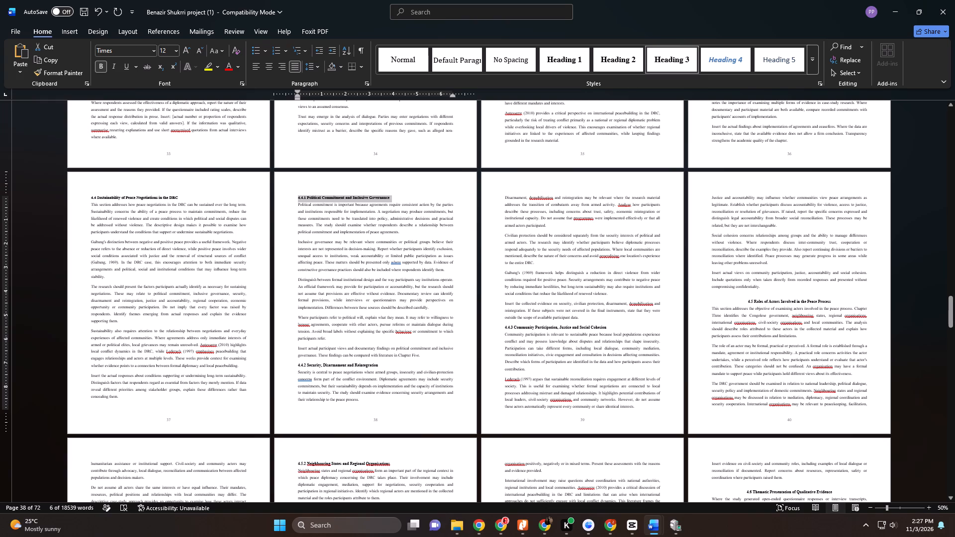
click(284, 363)
click(679, 56)
scroll(527, 313, down, 4)
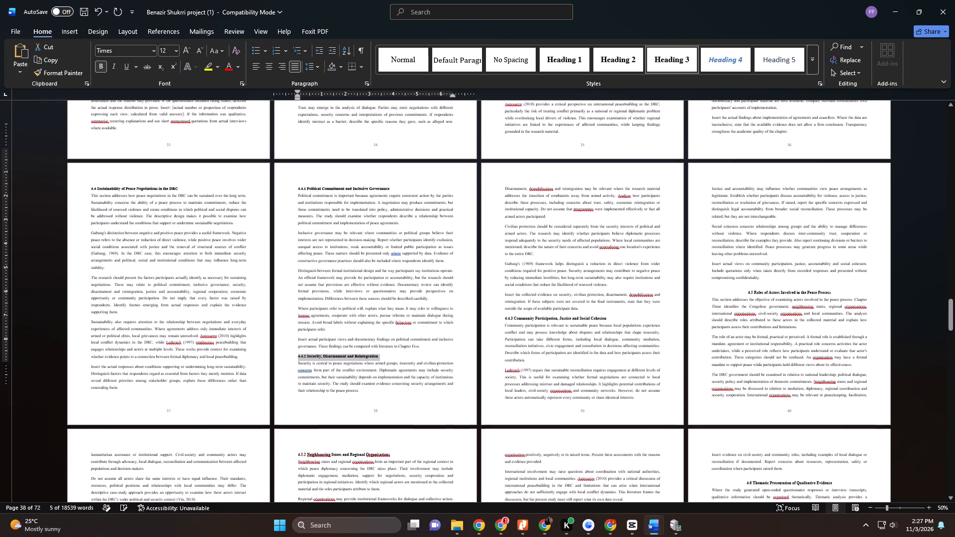
click(492, 284)
click(667, 54)
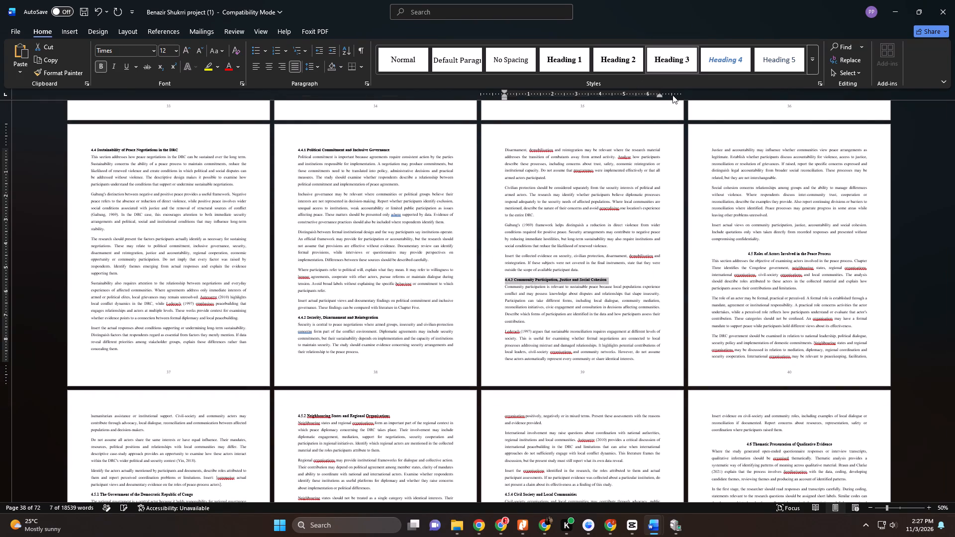
Apply the Heading 2 style to the section heading 4.5 Roles of Actors Involved in the Peace Process.
click(699, 250)
click(625, 51)
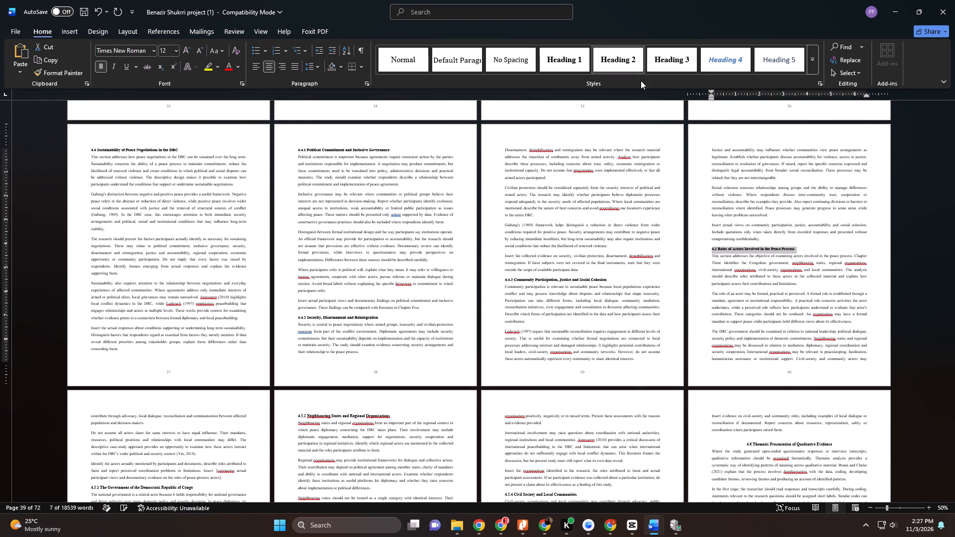
Apply the Heading 3 style to subsection headings 4.5.1, 4.5.2 and 4.5.4 under Roles of Actors.
scroll(722, 197, up, 1)
scroll(723, 203, down, 4)
scroll(599, 301, up, 1)
scroll(595, 301, down, 13)
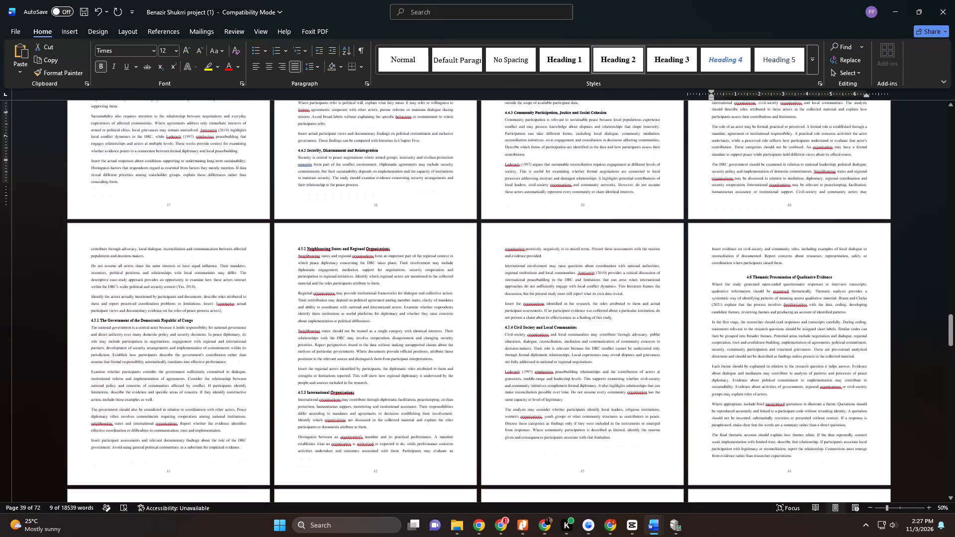
click(76, 308)
click(688, 56)
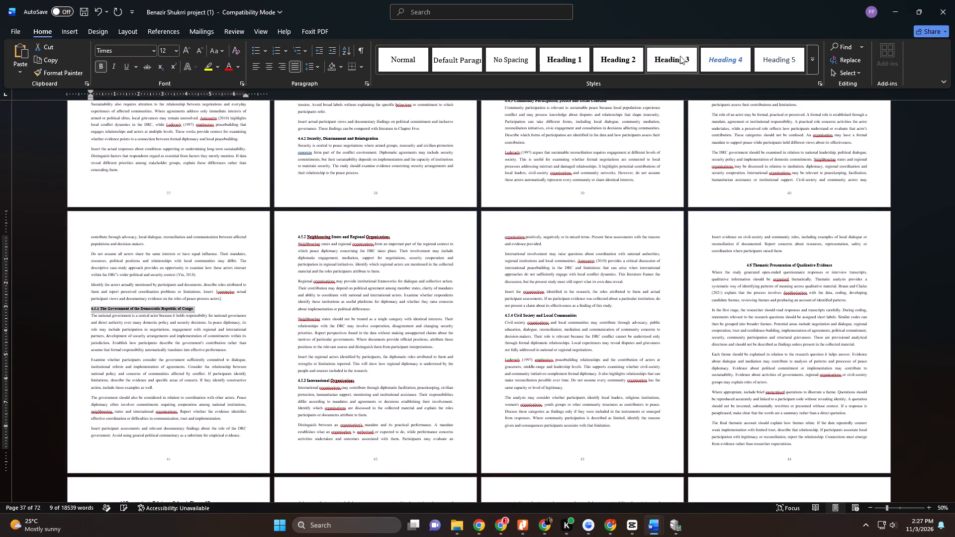
click(284, 234)
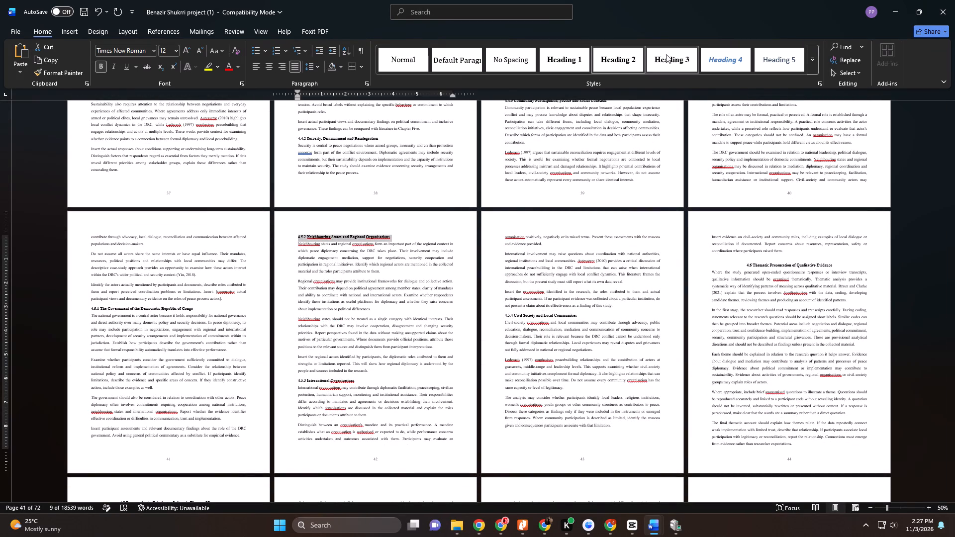
click(666, 60)
scroll(328, 241, down, 2)
scroll(299, 246, up, 1)
scroll(299, 246, down, 5)
scroll(346, 249, up, 1)
scroll(448, 252, down, 1)
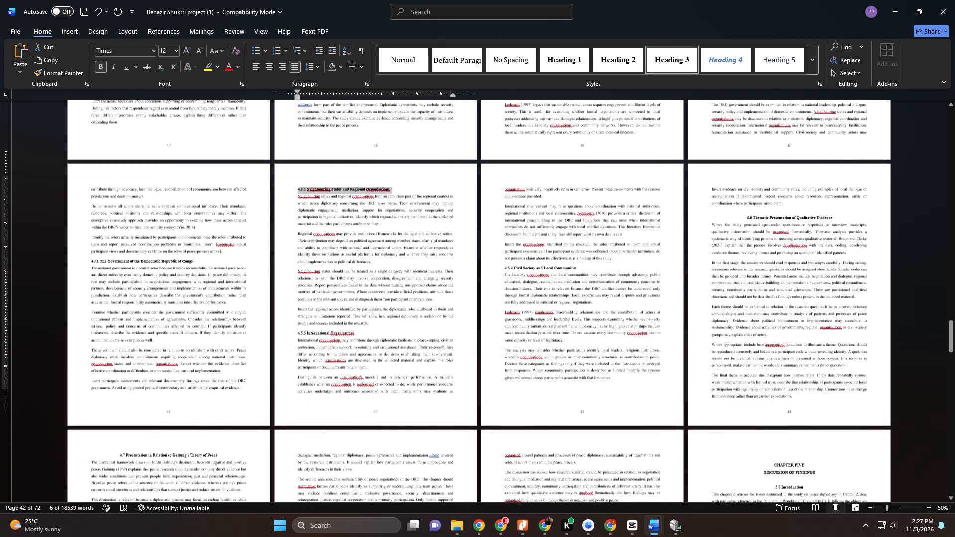
click(487, 242)
click(669, 65)
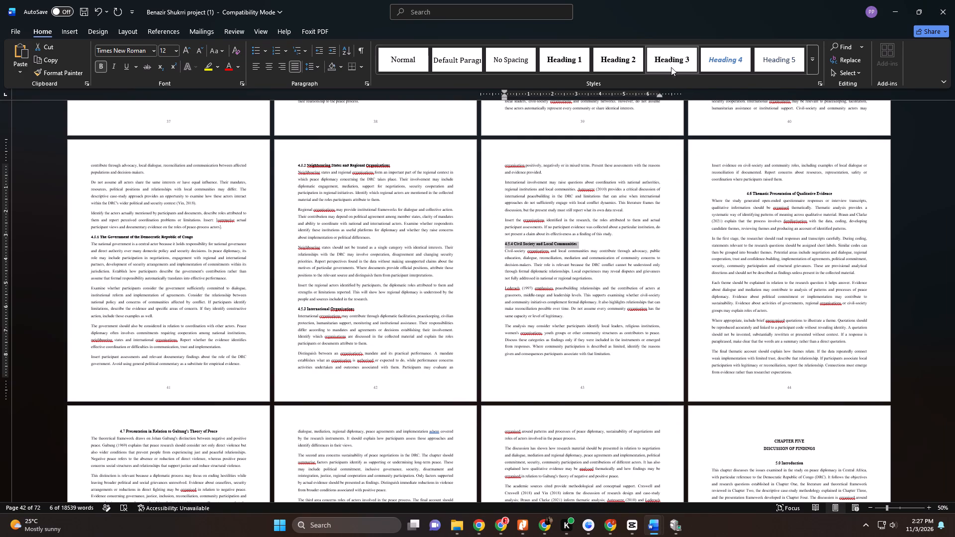
Apply the Heading 2 style to section headings 4.6, 4.7, 4.8 and 4.9 at the end of Chapter Four.
click(696, 189)
click(624, 55)
scroll(696, 191, up, 1)
scroll(696, 199, down, 3)
scroll(425, 369, up, 1)
scroll(402, 372, down, 13)
scroll(284, 401, up, 1)
scroll(284, 401, down, 1)
scroll(170, 344, up, 1)
scroll(170, 344, down, 1)
scroll(163, 342, up, 1)
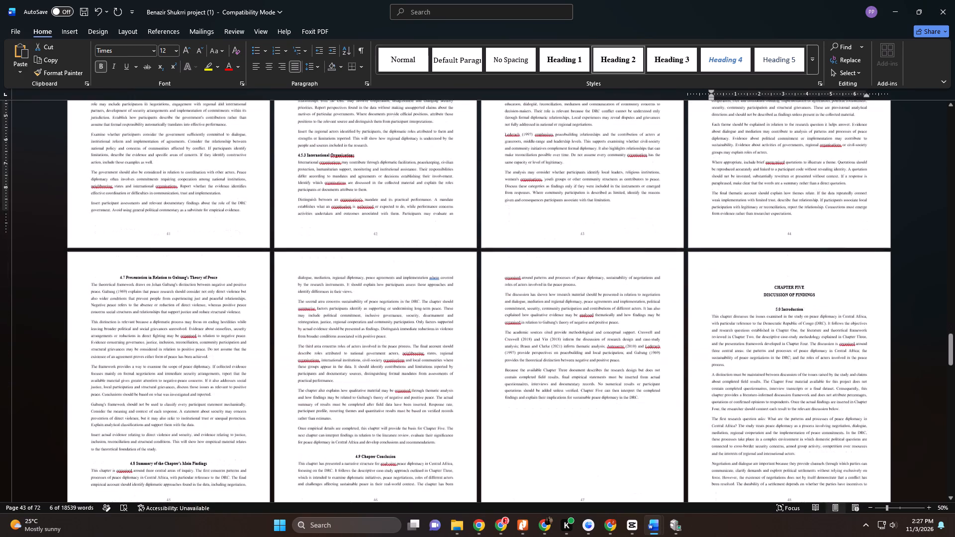
click(75, 271)
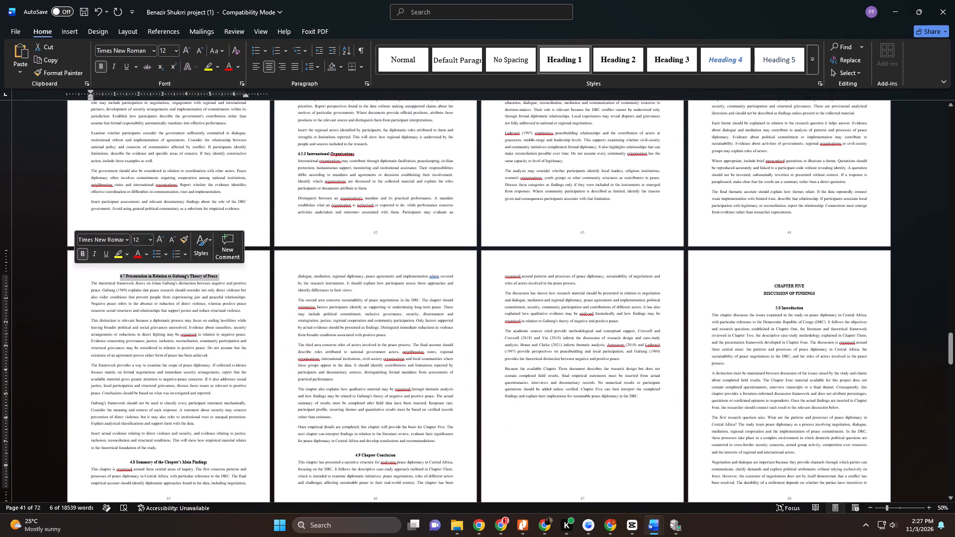
click(615, 53)
scroll(167, 348, down, 1)
scroll(168, 360, up, 1)
scroll(168, 361, down, 4)
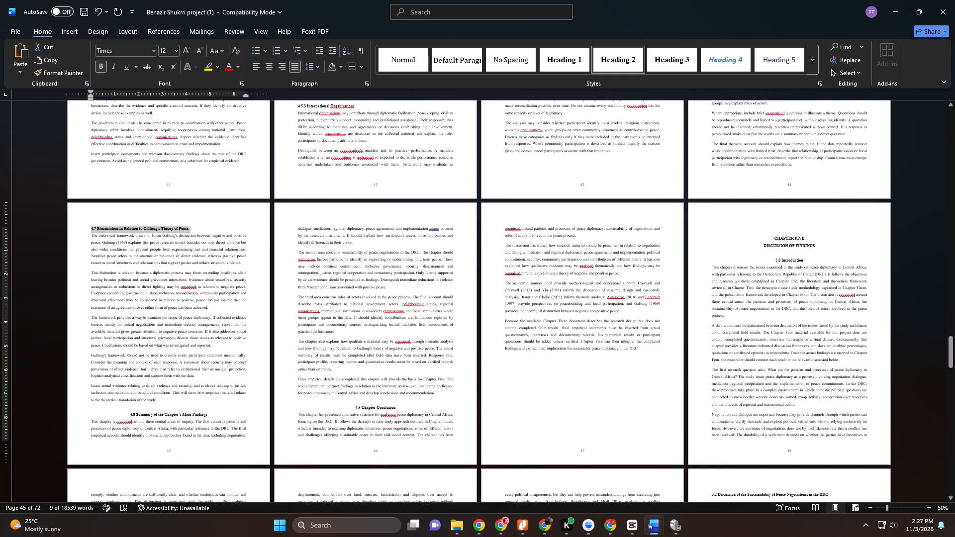
click(75, 409)
click(635, 55)
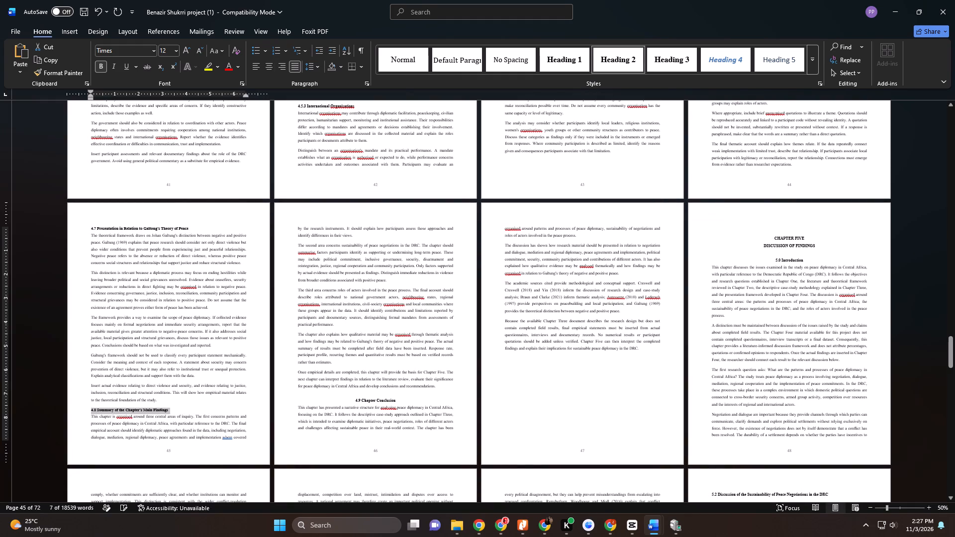
click(286, 398)
click(614, 64)
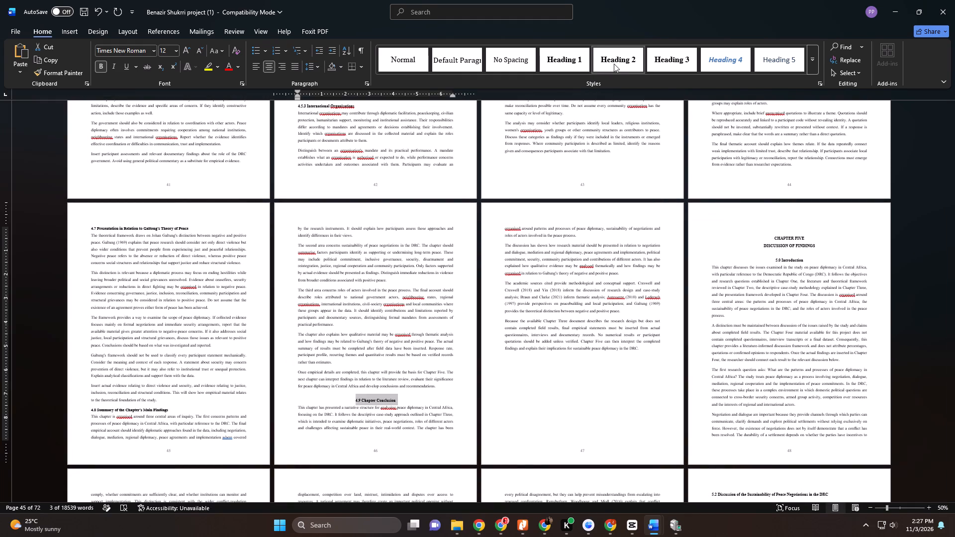
Remove the blank line above CHAPTER FIVE and split CHAPTER FIVE and DISCUSSION OF FINDINGS into separate paragraphs.
click(705, 228)
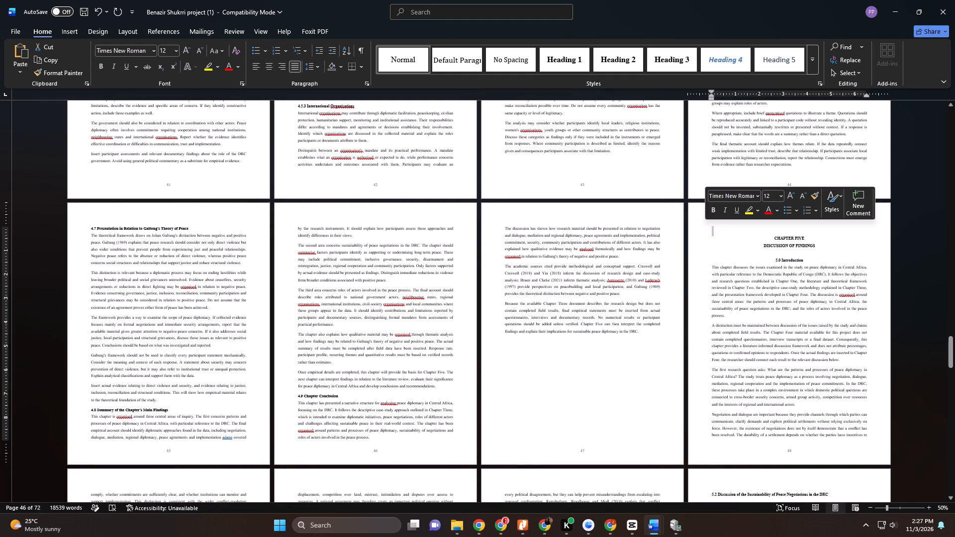
key(Delete)
click(698, 234)
click(705, 234)
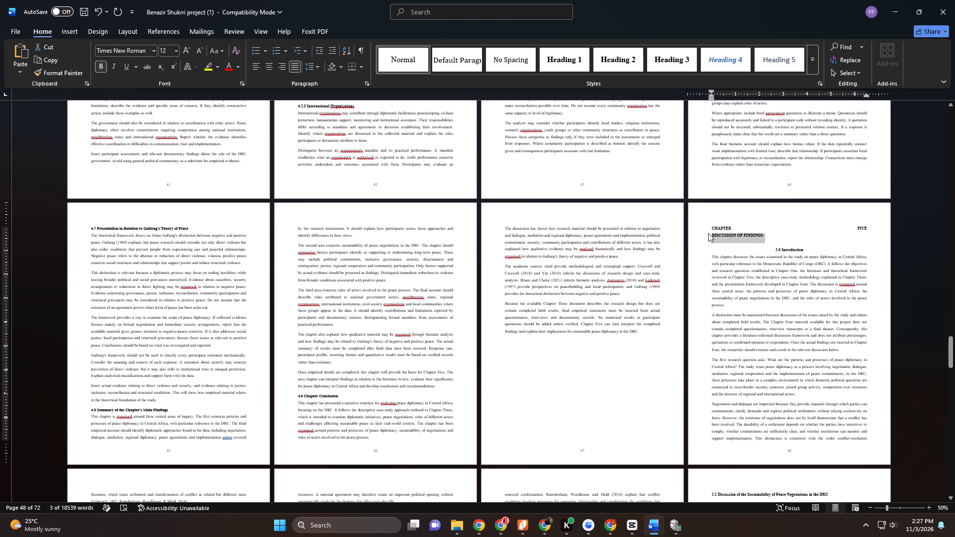
click(708, 233)
key(BackSpace)
key(Return)
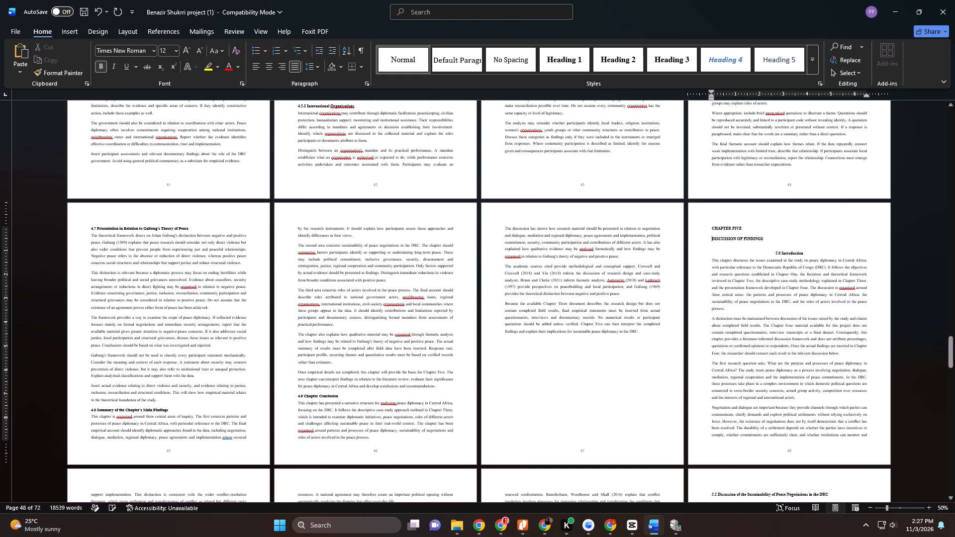
Apply the Heading 1 style to the CHAPTER FIVE and DISCUSSION OF FINDINGS lines.
click(694, 230)
click(564, 66)
click(697, 237)
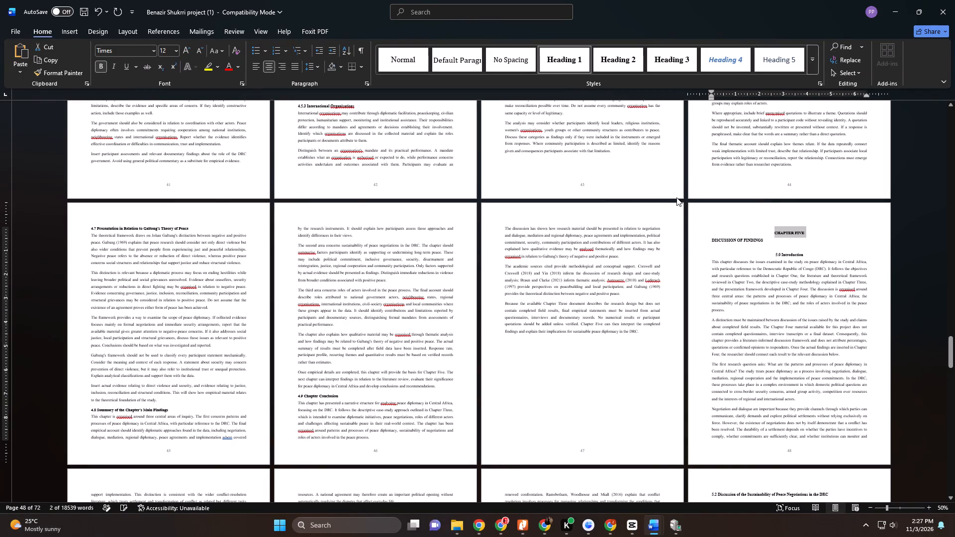
click(688, 240)
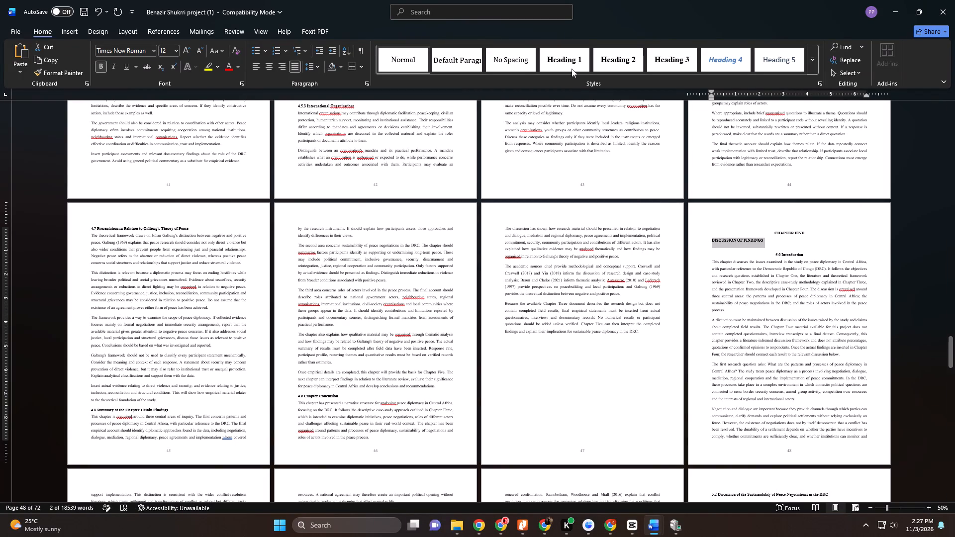
click(571, 67)
Apply the Heading 2 style to the section heading 5.0 Introduction.
scroll(830, 209, down, 5)
scroll(763, 236, up, 1)
scroll(753, 241, down, 1)
click(701, 197)
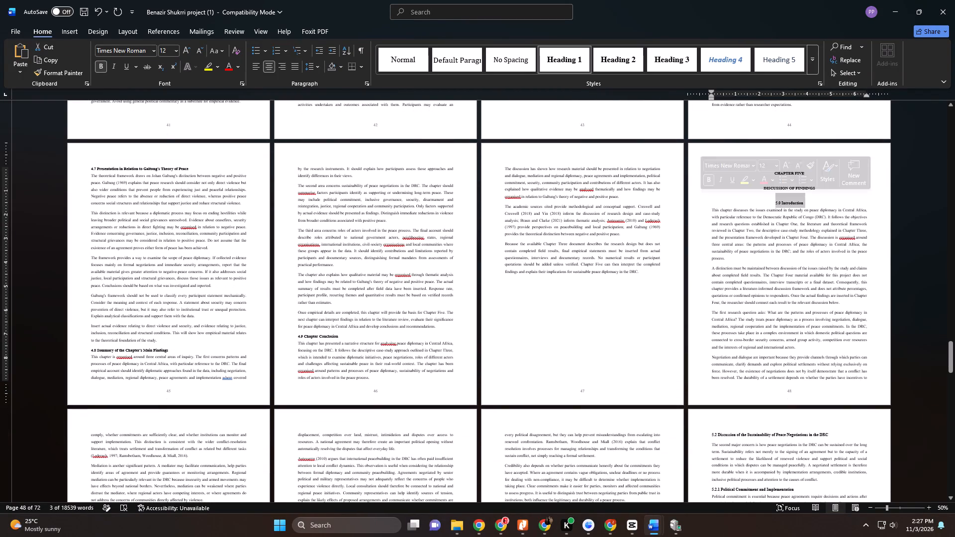
click(625, 56)
Apply the Heading 3 style to 5.1.1 The Importance of Linking National and Local Peace Processes.
scroll(749, 161, down, 6)
scroll(312, 345, down, 2)
scroll(313, 346, up, 1)
scroll(313, 347, down, 2)
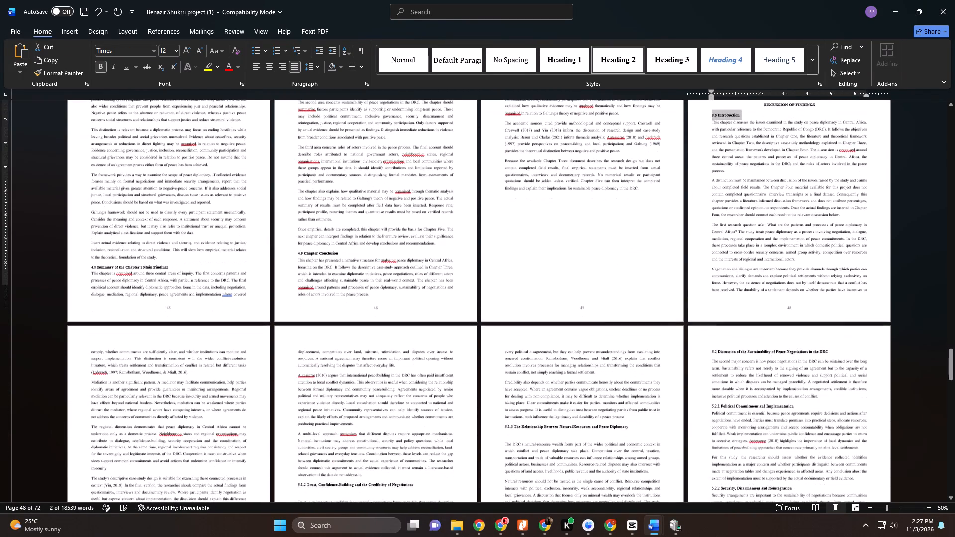
scroll(309, 358, down, 1)
scroll(126, 379, down, 4)
scroll(127, 379, up, 1)
scroll(127, 379, down, 1)
scroll(141, 376, up, 1)
scroll(141, 376, down, 1)
click(75, 442)
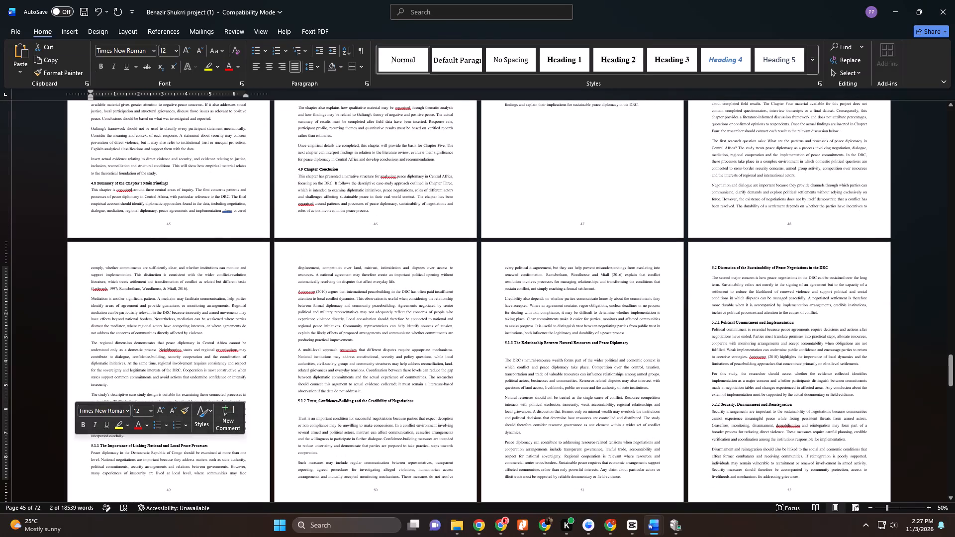
click(75, 445)
click(676, 62)
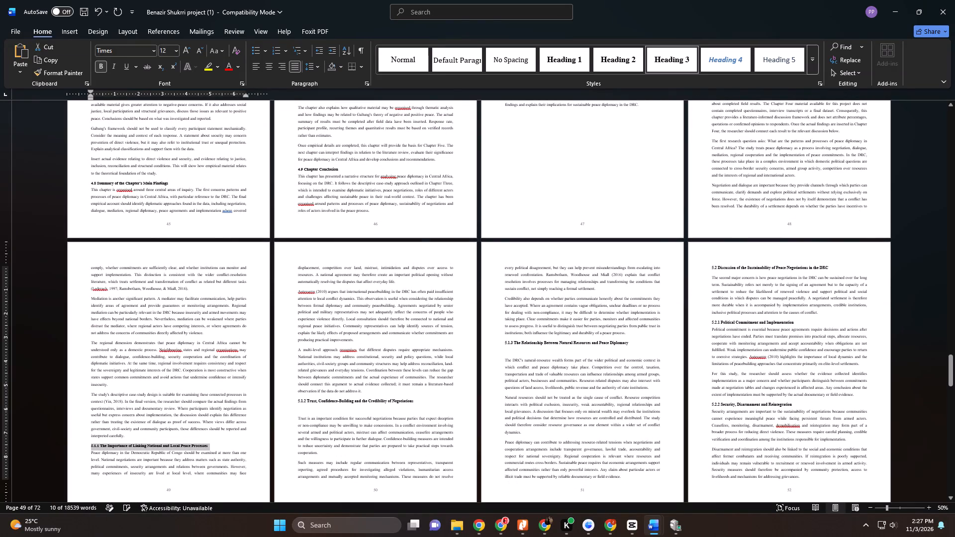
Delete the blank lines beneath subsection headings 5.1.2 and 5.1.3 and apply the Heading 3 style to both headings.
click(301, 414)
key(Delete)
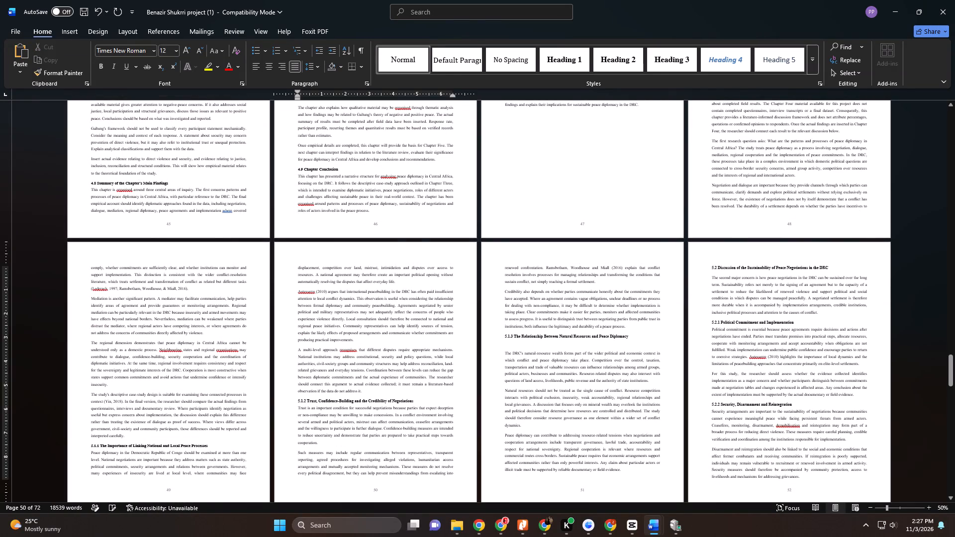
click(280, 400)
click(667, 64)
click(508, 347)
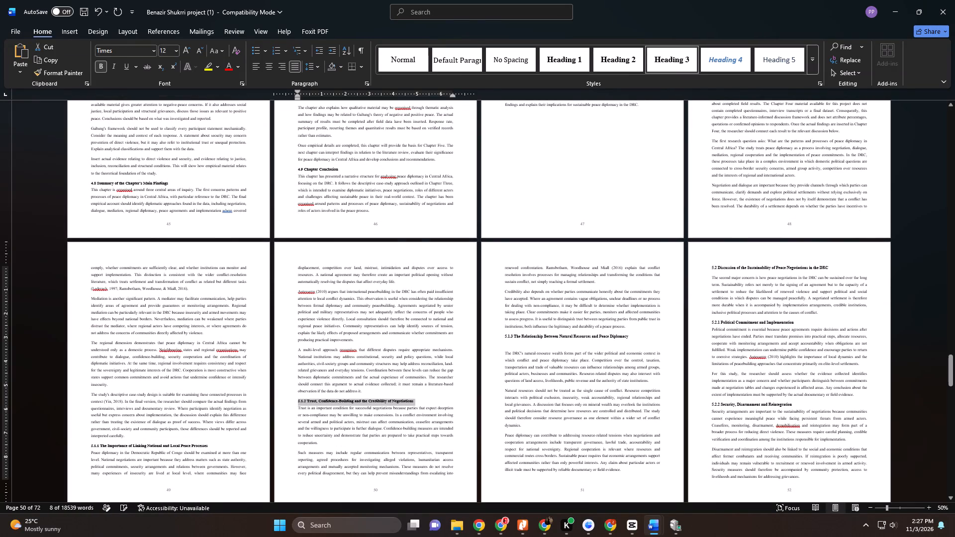
key(Delete)
click(494, 337)
click(685, 59)
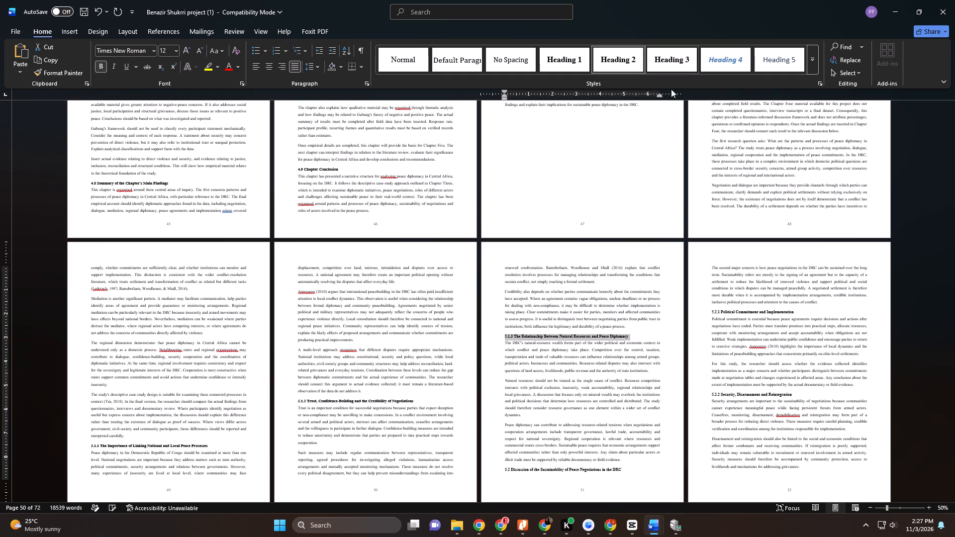
Apply the Heading 2 style to 5.2 Discussion of the Sustainability of Peace Negotiations in the DRC.
scroll(618, 192, down, 11)
click(490, 339)
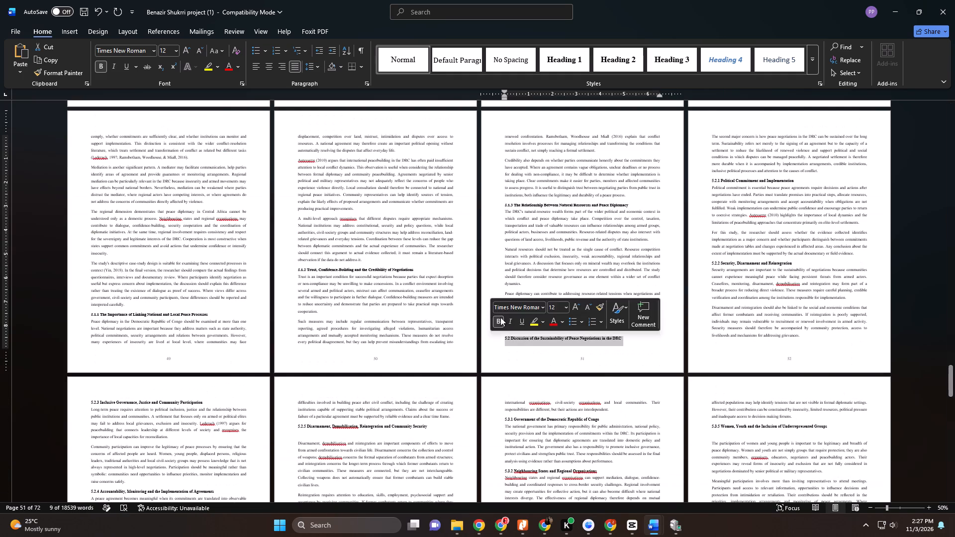
click(615, 62)
Apply the Heading 3 style to the subsection heading 5.2.1 Political Commitment and Implementation.
click(693, 184)
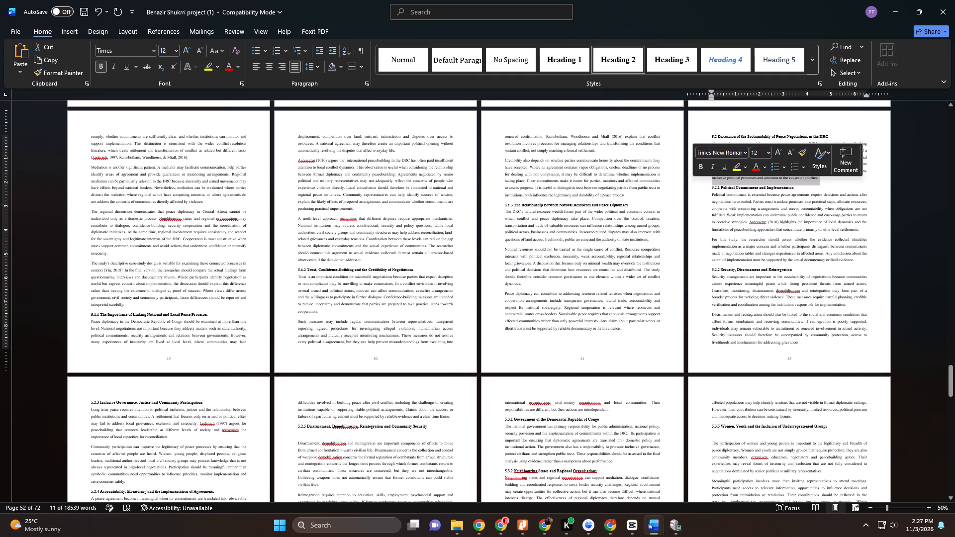
click(698, 185)
click(671, 62)
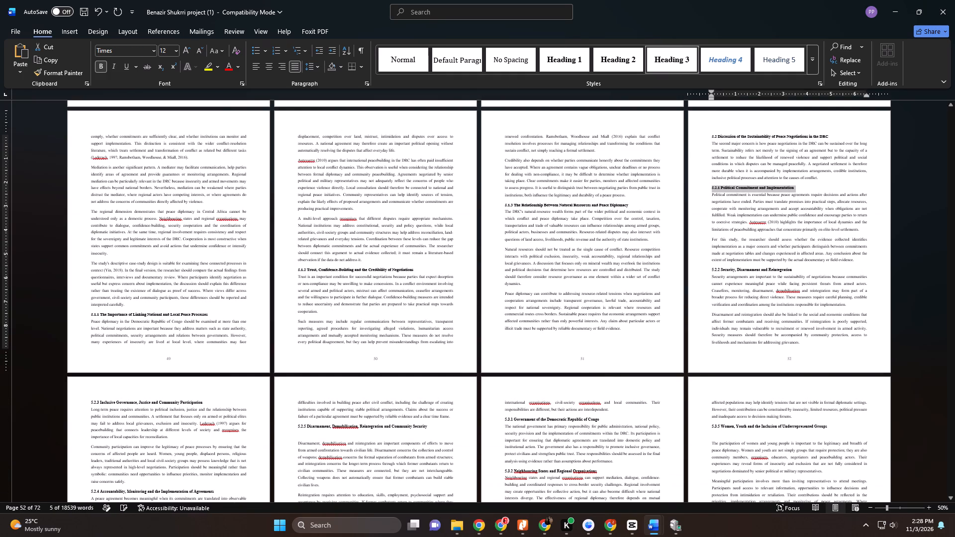
Apply the Heading 3 style to the subsection headings 5.2.2, 5.2.3 and 5.2.4.
click(697, 270)
click(671, 67)
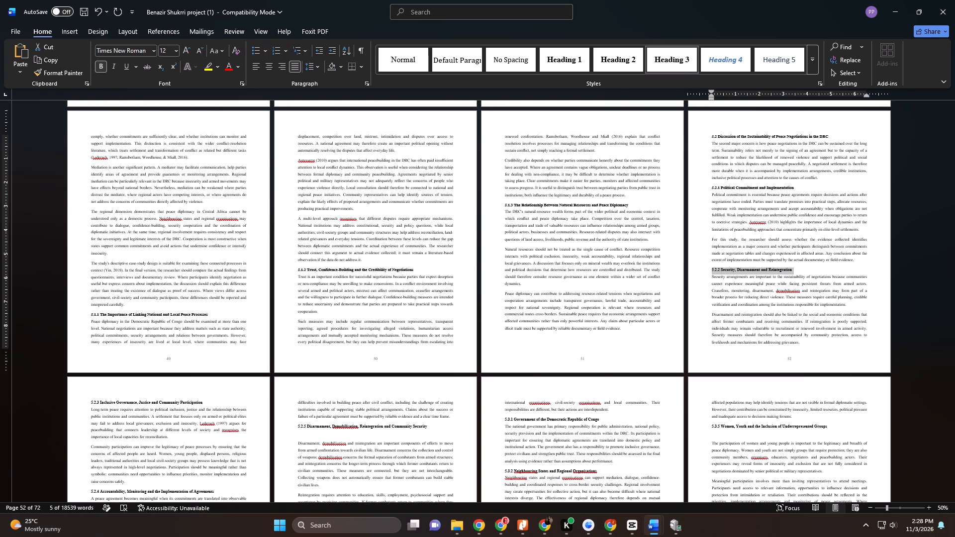
scroll(730, 199, down, 3)
scroll(730, 207, up, 1)
scroll(746, 237, down, 1)
scroll(736, 244, up, 1)
scroll(138, 350, down, 12)
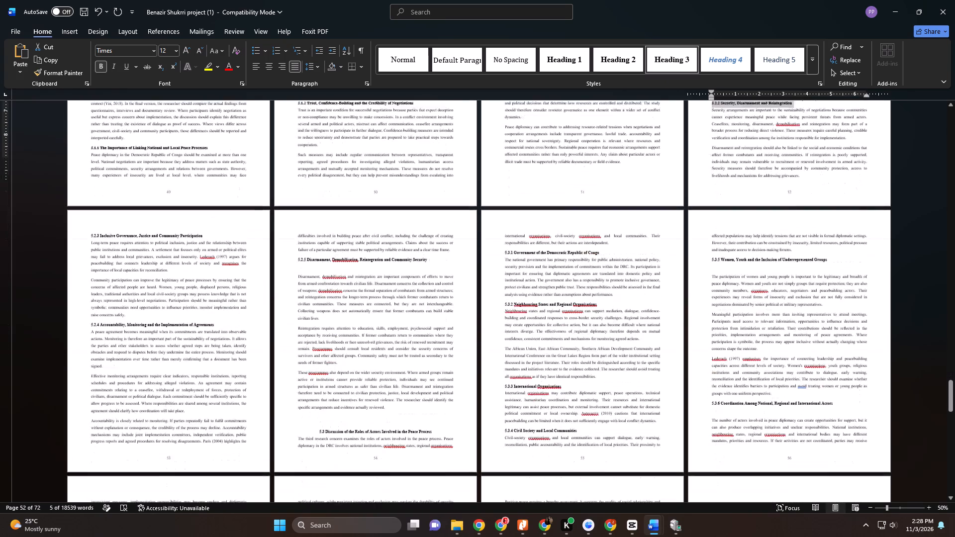
scroll(105, 374, down, 3)
click(83, 197)
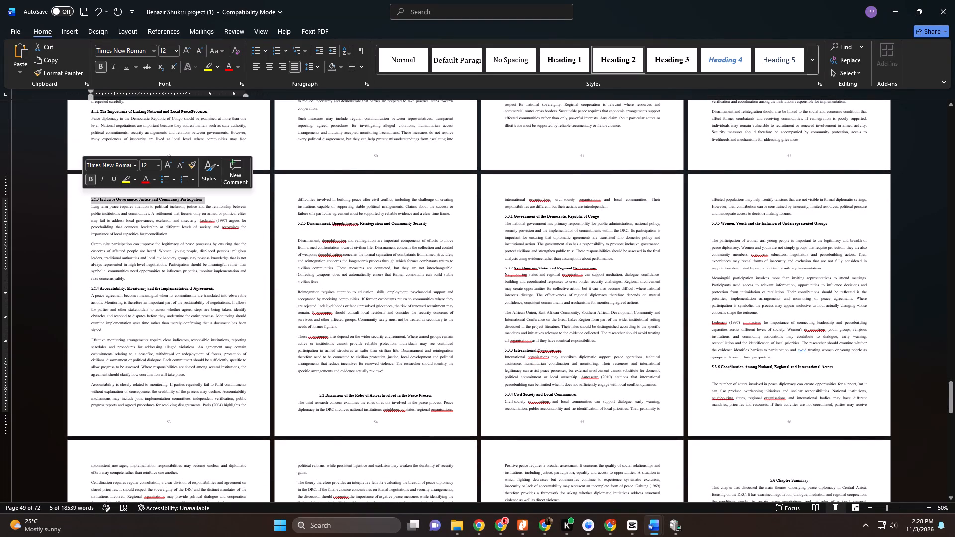
click(680, 64)
click(79, 284)
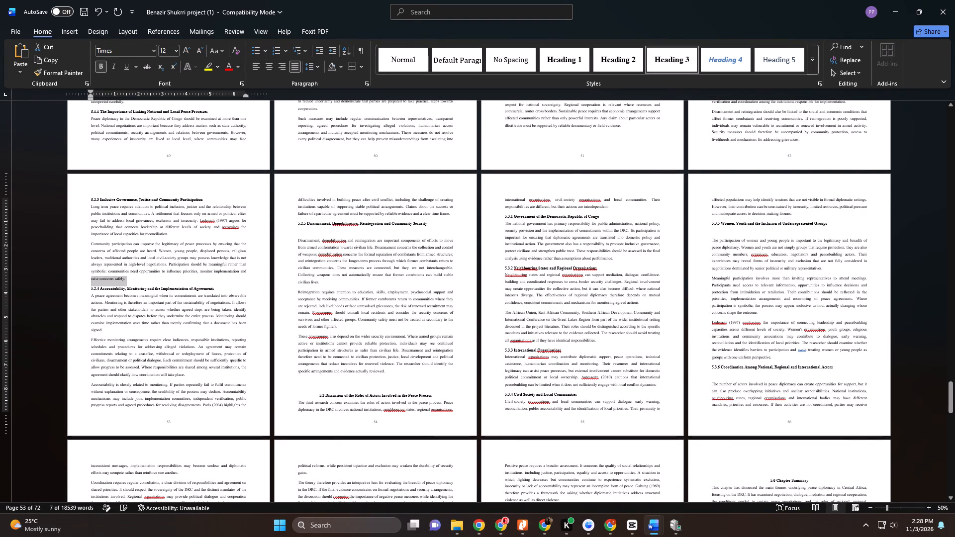
click(78, 286)
click(658, 65)
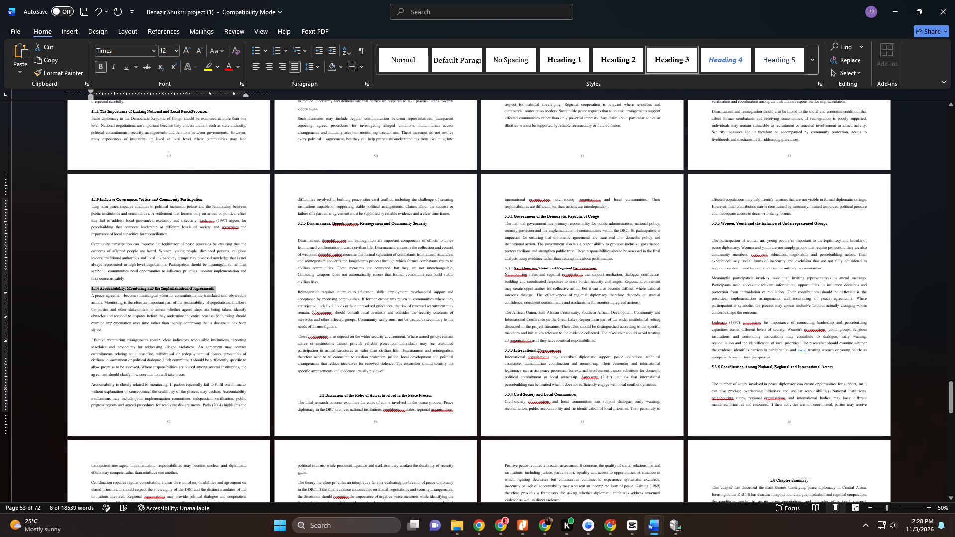
Delete the blank lines beneath heading 5.2.5 and above heading 5.3, and apply the Heading 3 style to 5.2.5.
click(304, 233)
key(Delete)
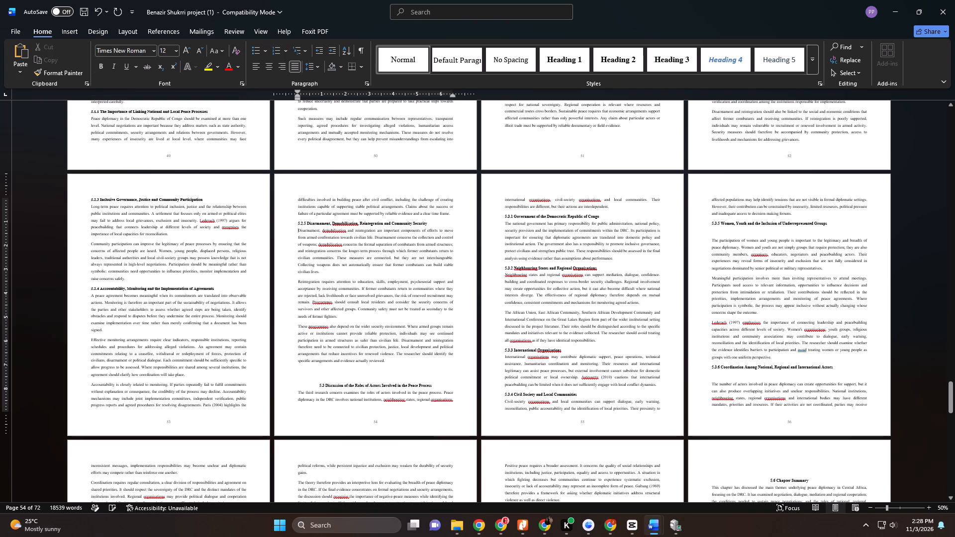
click(331, 371)
key(Delete)
click(281, 222)
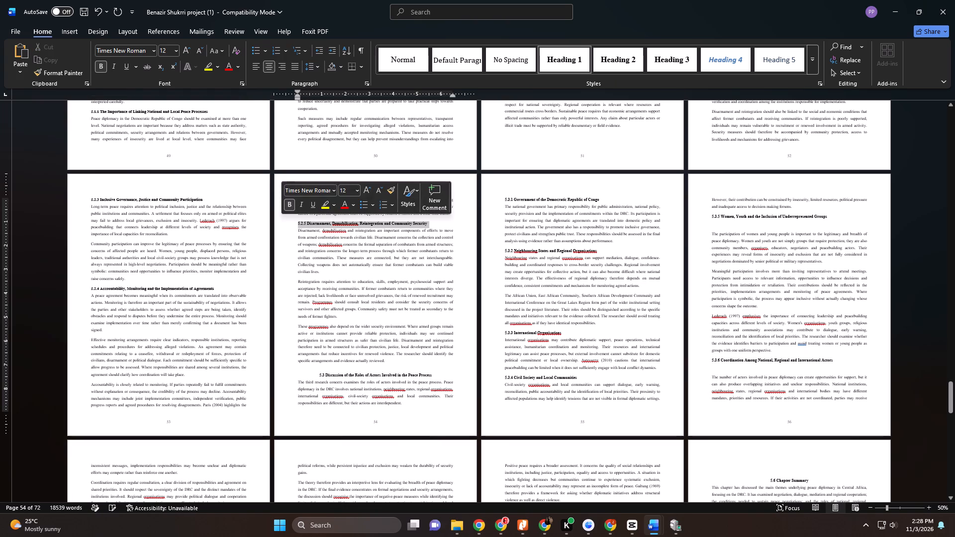
click(683, 60)
Apply the Heading 2 style to 5.3 Discussion of the Roles of Actors Involved in the Peace Process.
click(281, 375)
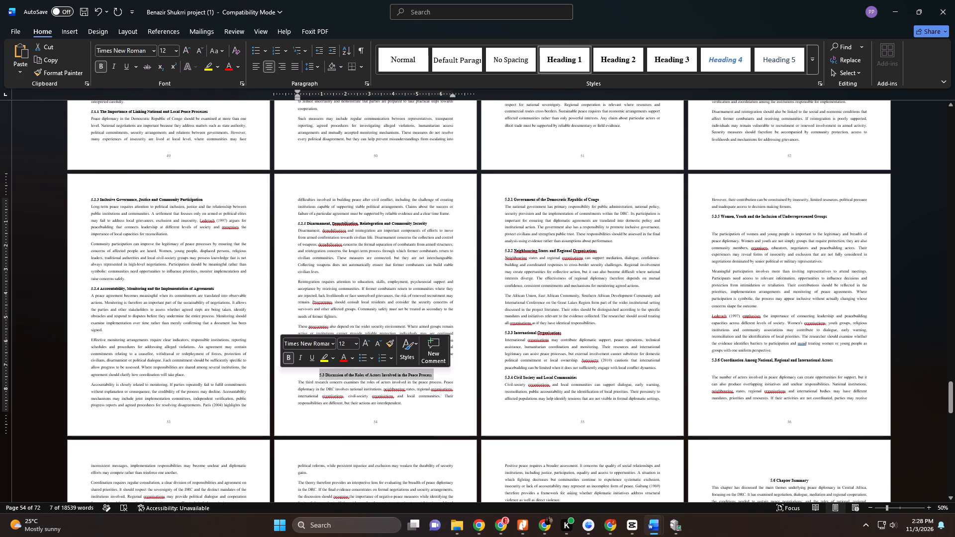
click(574, 56)
click(616, 61)
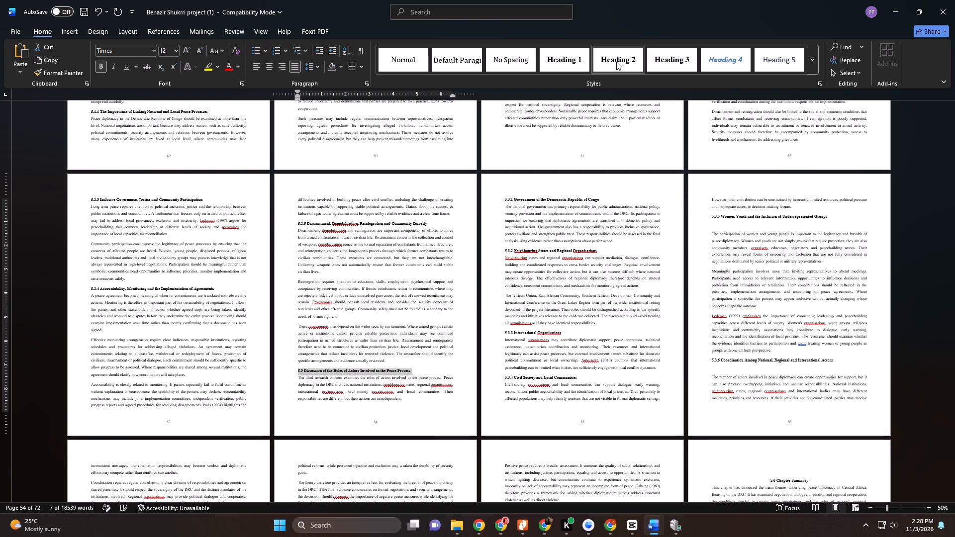
click(616, 62)
Apply the Heading 3 style to the subsection headings 5.3.1, 5.3.2, 5.3.3 and 5.3.4.
click(489, 203)
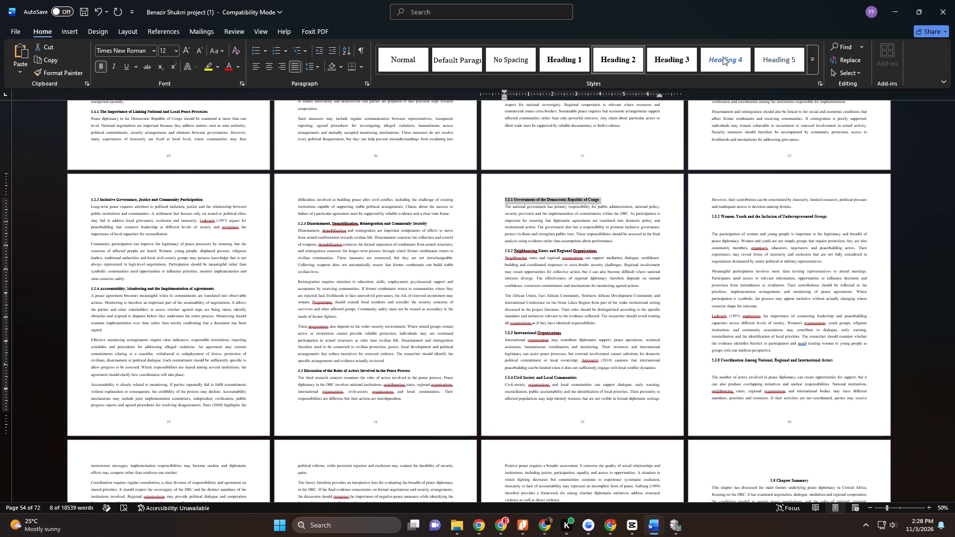
click(687, 60)
click(492, 252)
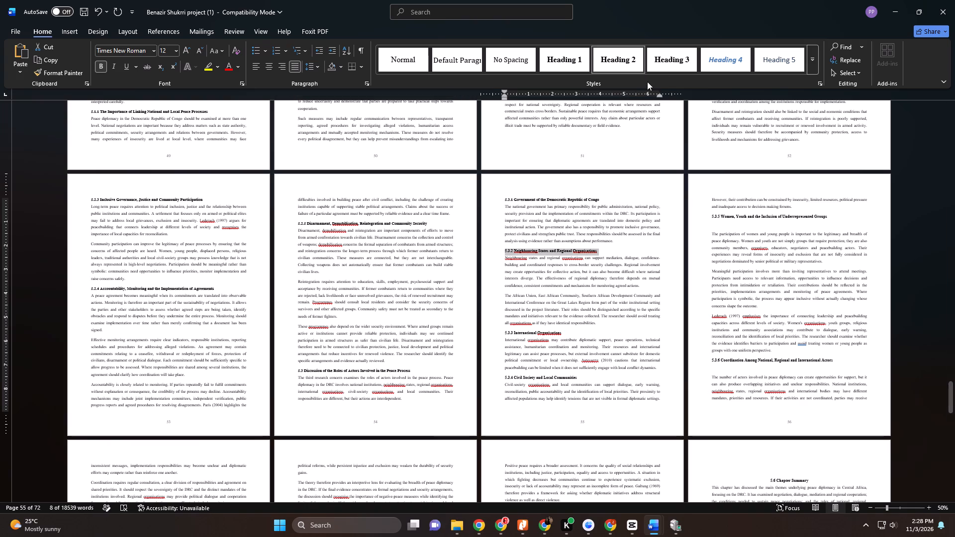
click(668, 63)
click(490, 330)
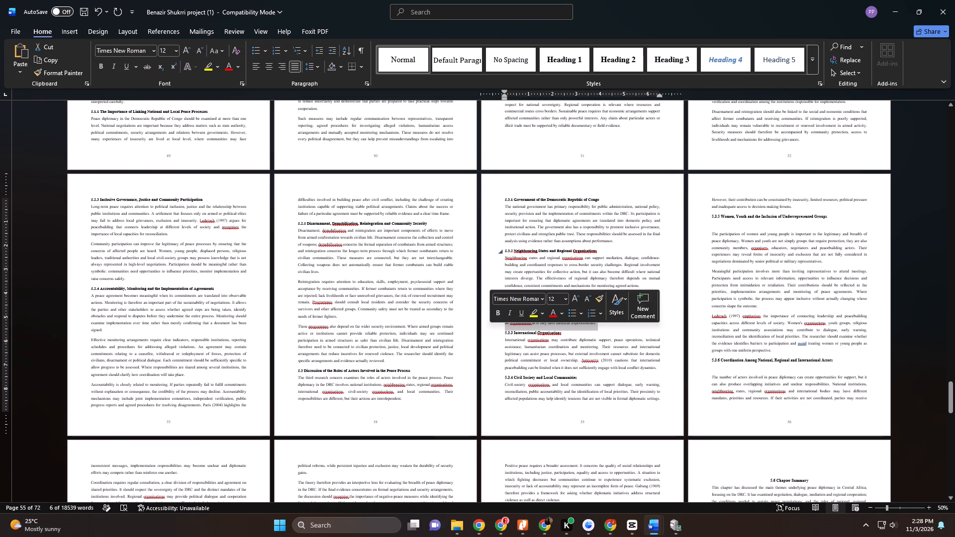
click(490, 330)
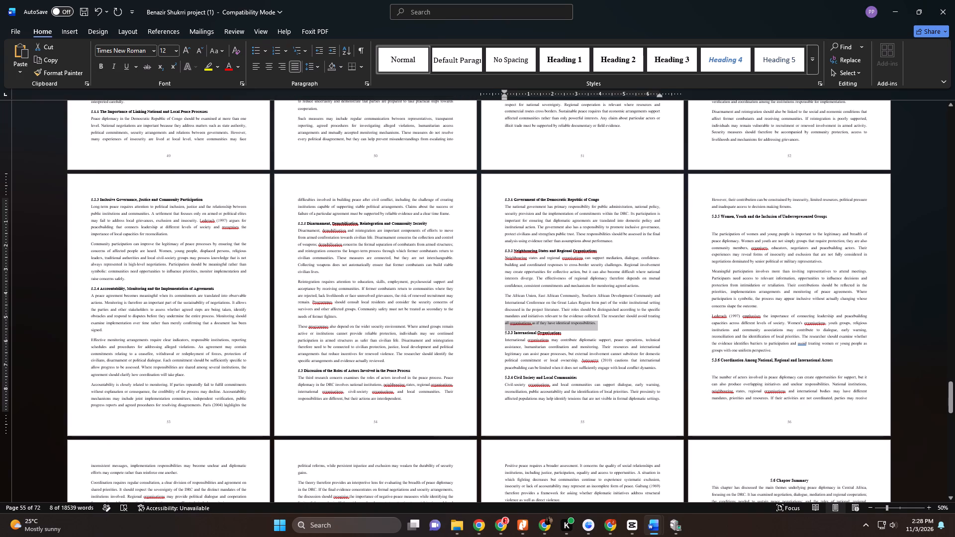
click(489, 337)
click(672, 62)
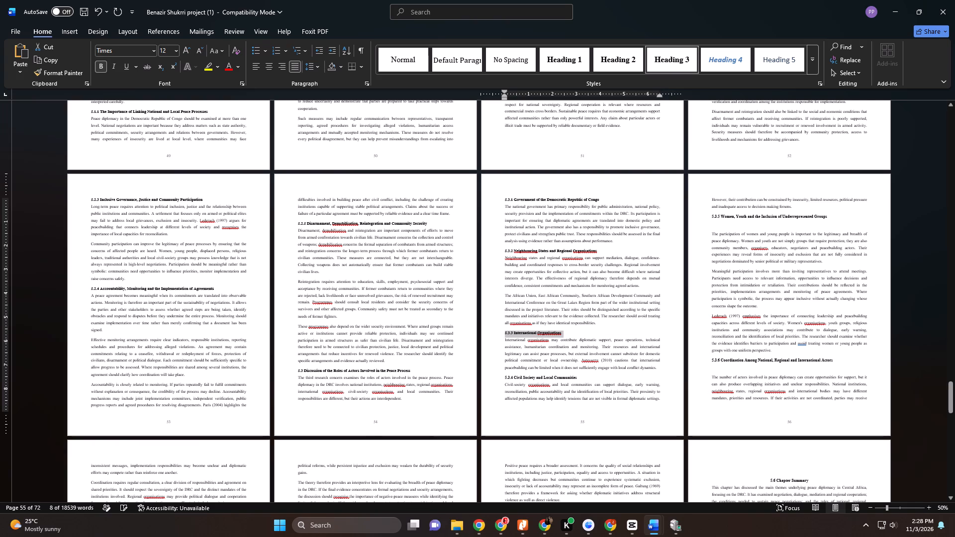
scroll(583, 191, up, 1)
scroll(585, 195, down, 1)
scroll(585, 195, up, 1)
scroll(585, 195, down, 4)
click(489, 340)
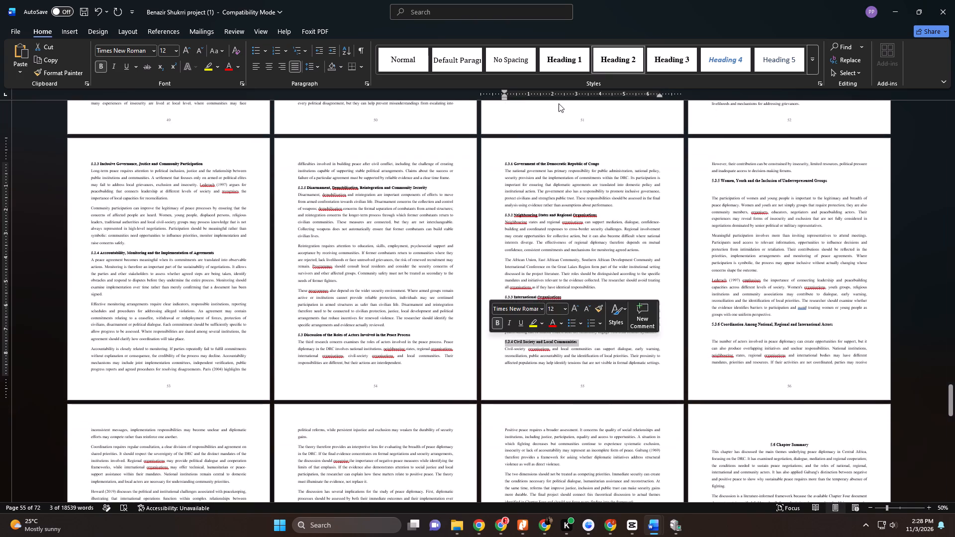
click(658, 68)
Apply the Heading 3 style to subsection headings 5.3.5 and 5.3.6 and delete the blank line beneath each.
click(692, 179)
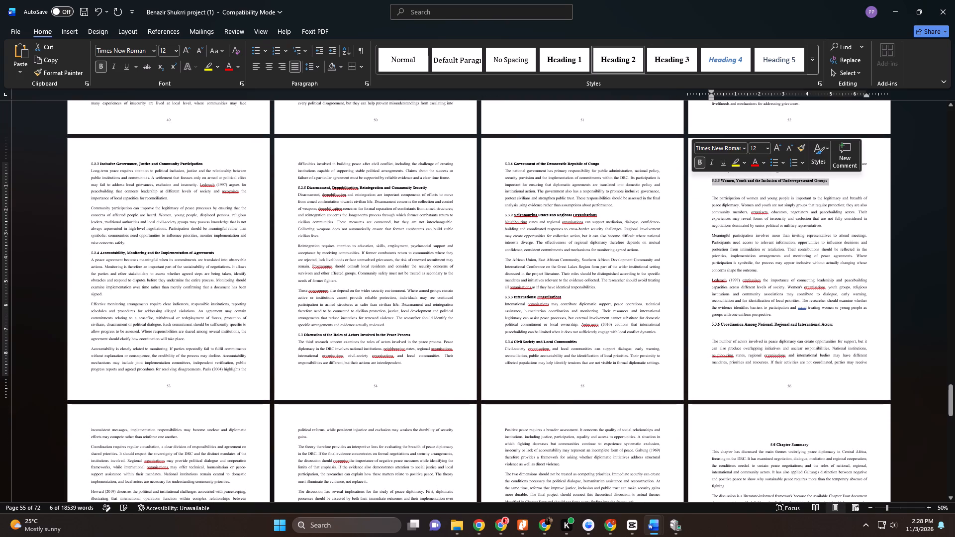
click(682, 59)
click(720, 184)
click(721, 188)
key(Delete)
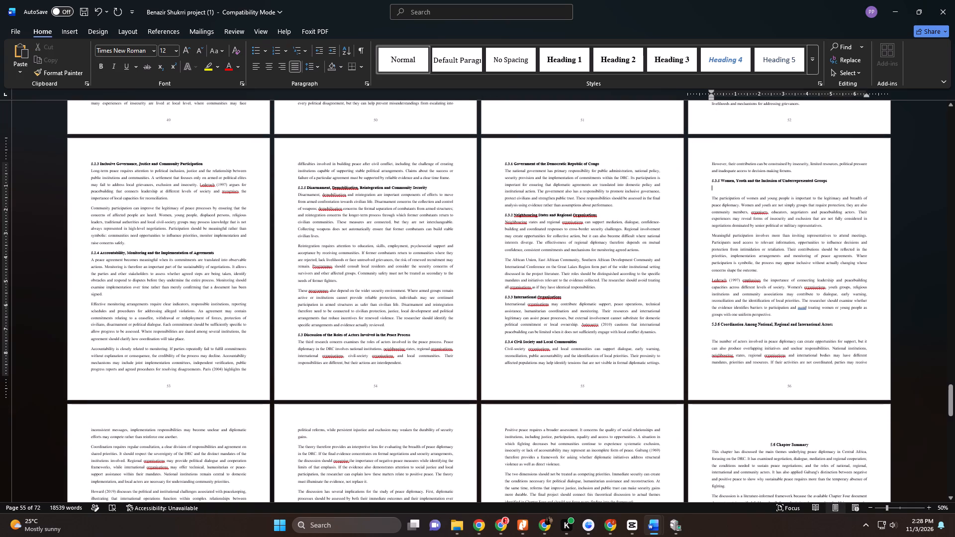
scroll(723, 279, down, 6)
click(723, 252)
key(Delete)
click(702, 243)
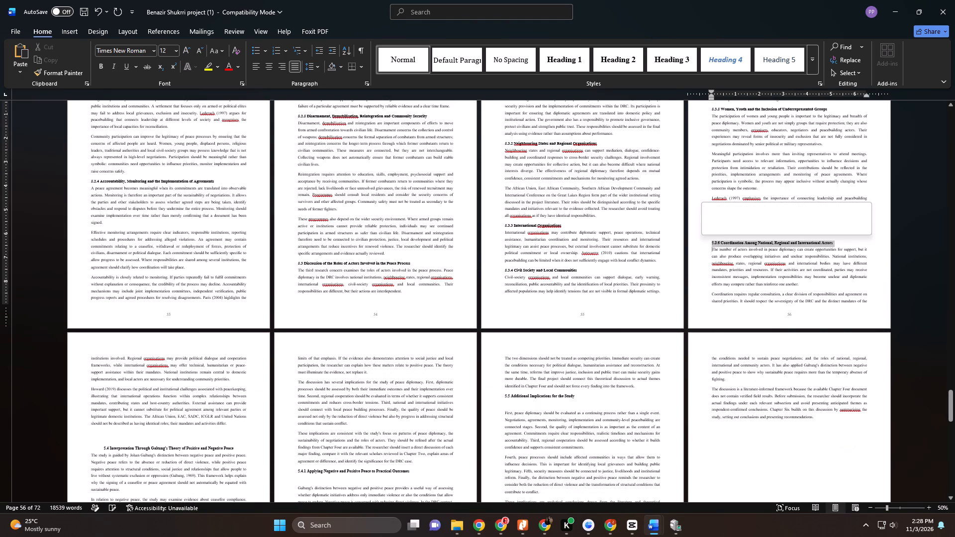
click(678, 54)
Delete the blank line above 5.4 Interpretation Through Galtung's Theory of Positive and Negative Peace and apply the Heading 2 style to the heading.
scroll(723, 191, down, 3)
scroll(726, 181, up, 1)
scroll(725, 183, down, 1)
scroll(721, 188, up, 1)
scroll(710, 193, down, 1)
scroll(366, 290, up, 1)
scroll(225, 304, down, 4)
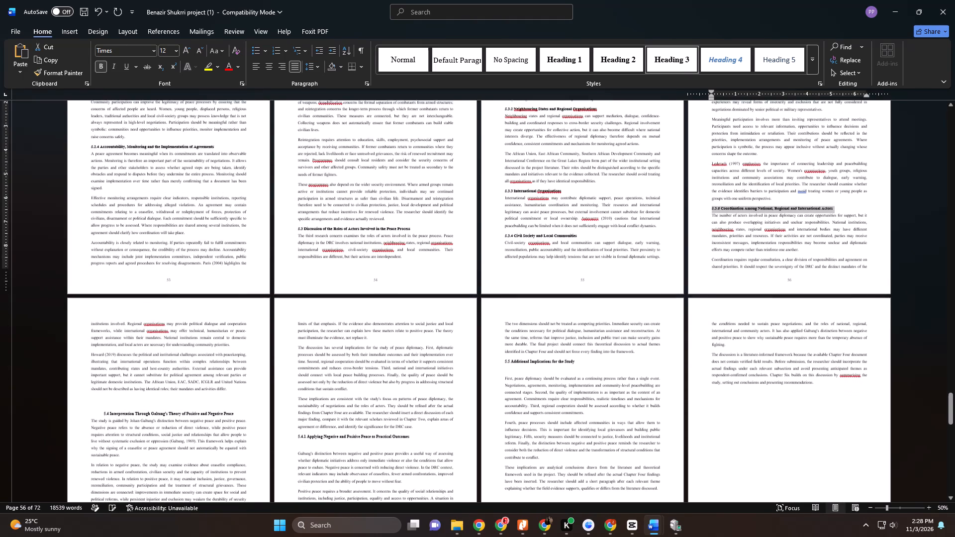
scroll(115, 360, down, 2)
click(111, 351)
click(111, 340)
key(Delete)
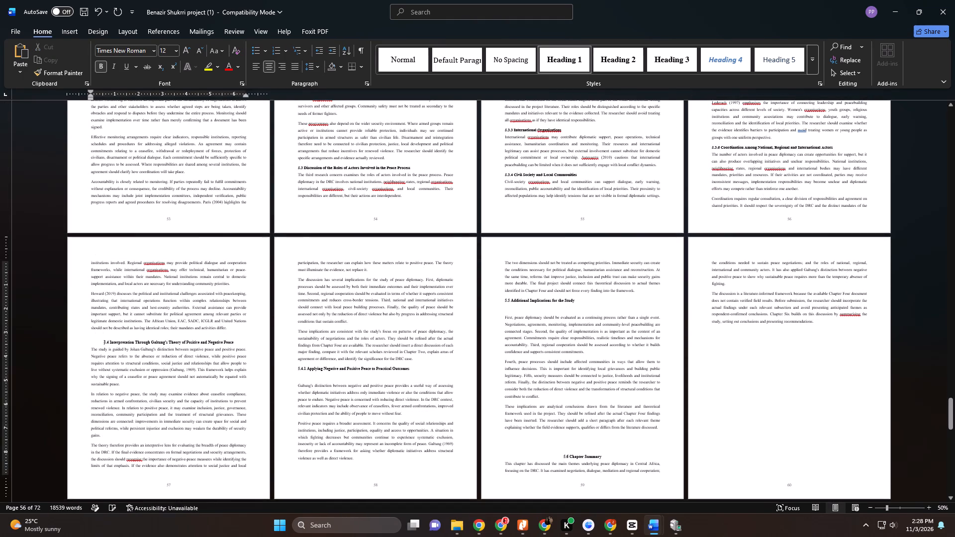
click(83, 346)
click(638, 63)
Apply the Heading 3 style to 5.4.1 Applying Negative and Positive Peace to Practical Outcomes and delete the blank line beneath it.
scroll(199, 306, down, 4)
click(286, 323)
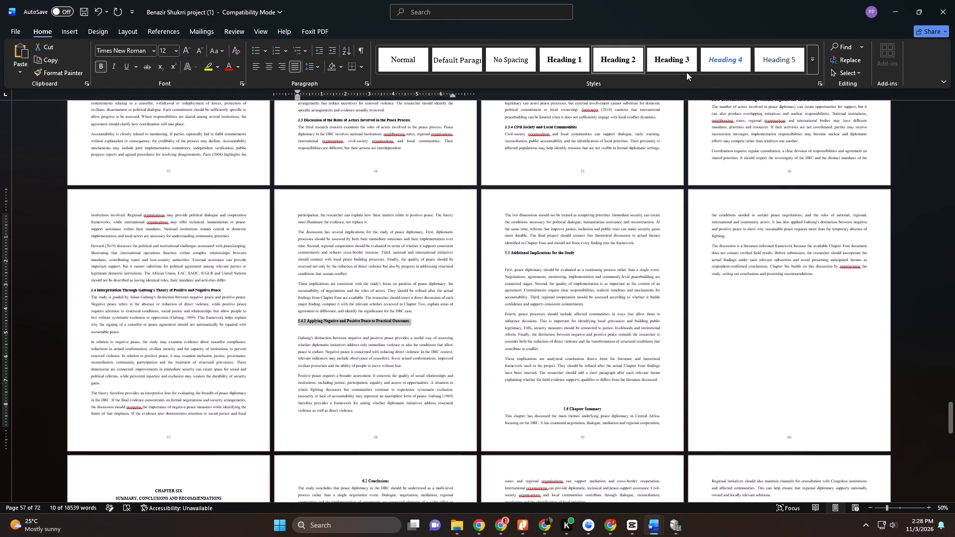
click(686, 66)
click(308, 333)
key(Delete)
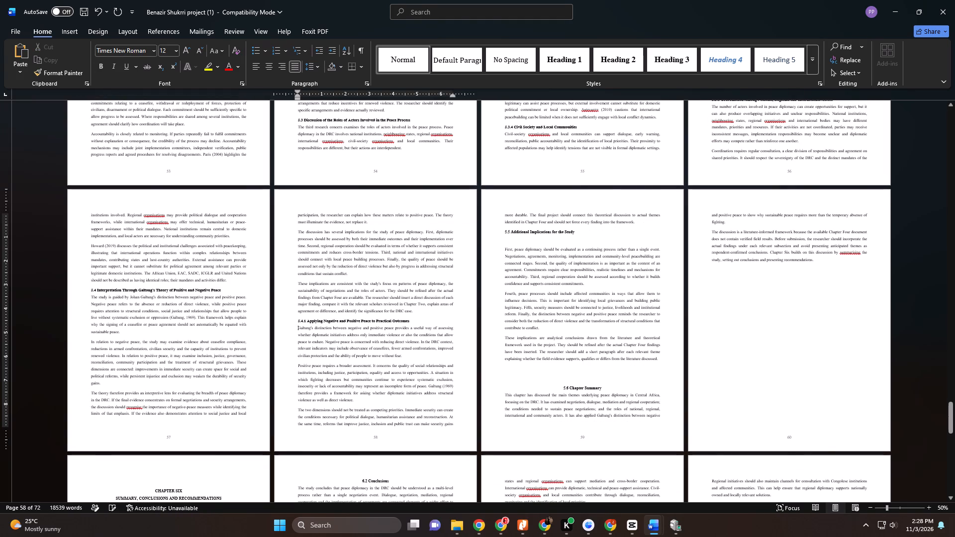
Delete the blank line beneath 5.5 Additional Implications for the Study, keeping the paragraph text intact, and apply the Heading 2 style to the heading.
click(517, 243)
key(Delete)
key(Delete)
click(491, 231)
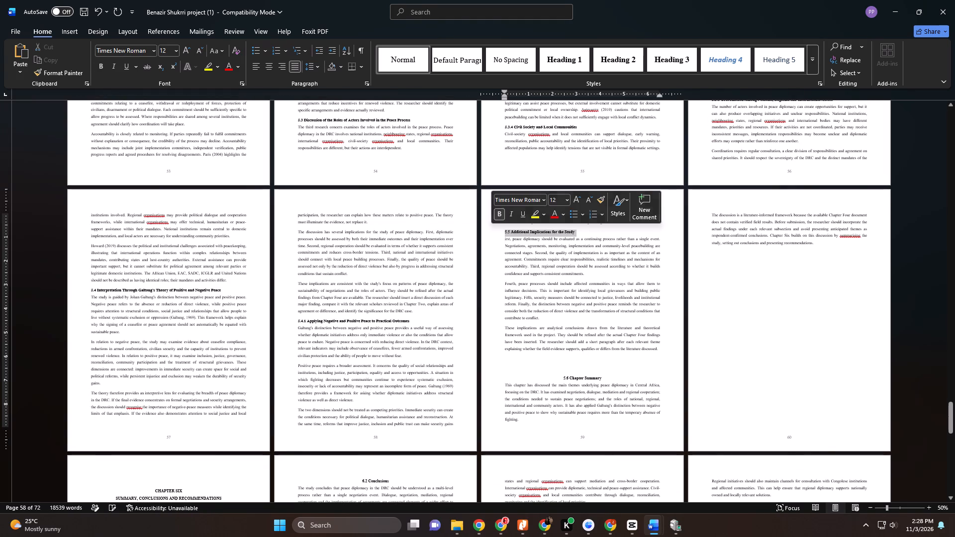
click(502, 239)
key(ctrl+z)
click(480, 232)
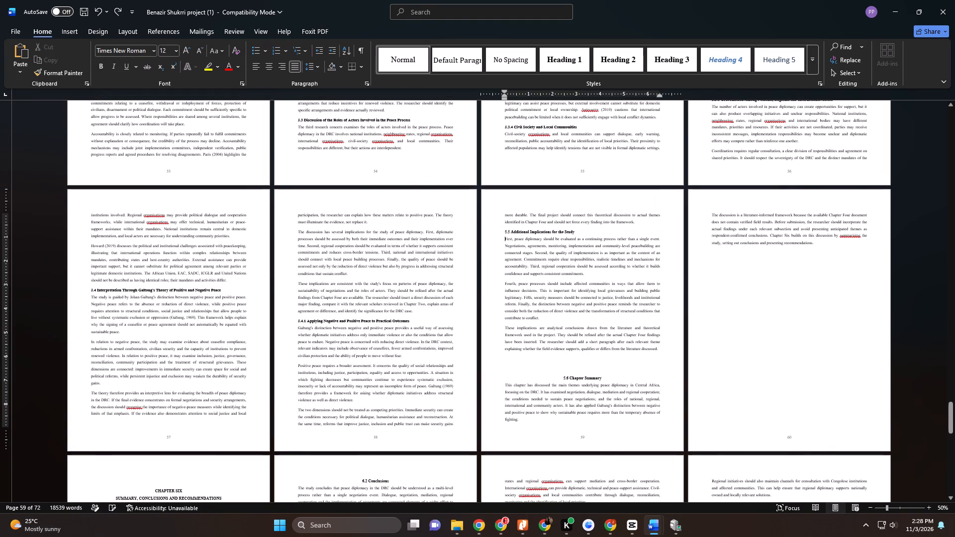
click(491, 228)
click(490, 230)
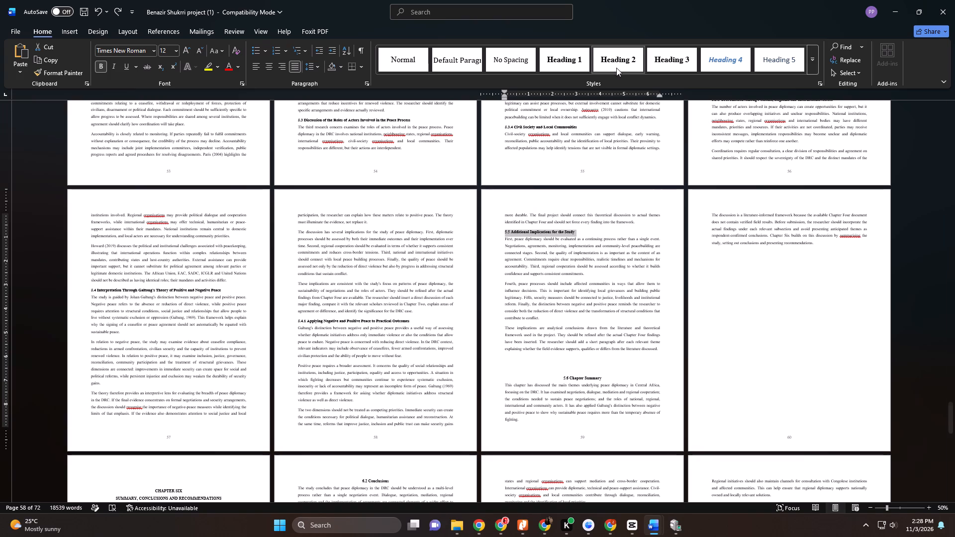
click(616, 68)
Delete the blank line above 5.6 Chapter Summary and apply the Heading 2 style to the heading.
click(496, 361)
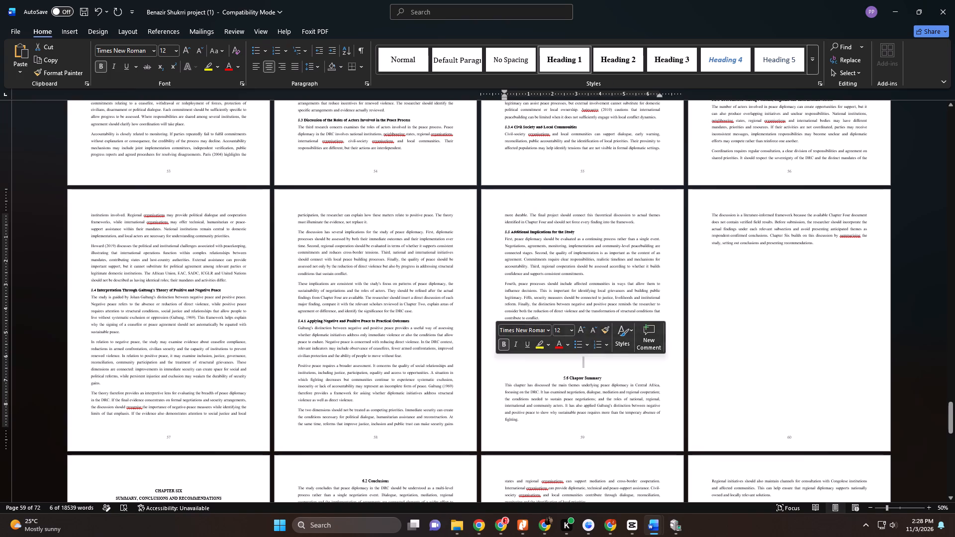
key(Delete)
click(487, 361)
click(618, 56)
Remove the blank line above CHAPTER SIX and make SUMMARY, CONCLUSIONS AND RECOMMENDATIONS a separate paragraph beneath it.
scroll(688, 209, down, 3)
scroll(363, 328, down, 3)
scroll(207, 338, up, 1)
scroll(207, 337, down, 6)
scroll(207, 349, up, 1)
scroll(172, 358, down, 4)
scroll(123, 375, up, 1)
scroll(123, 375, down, 2)
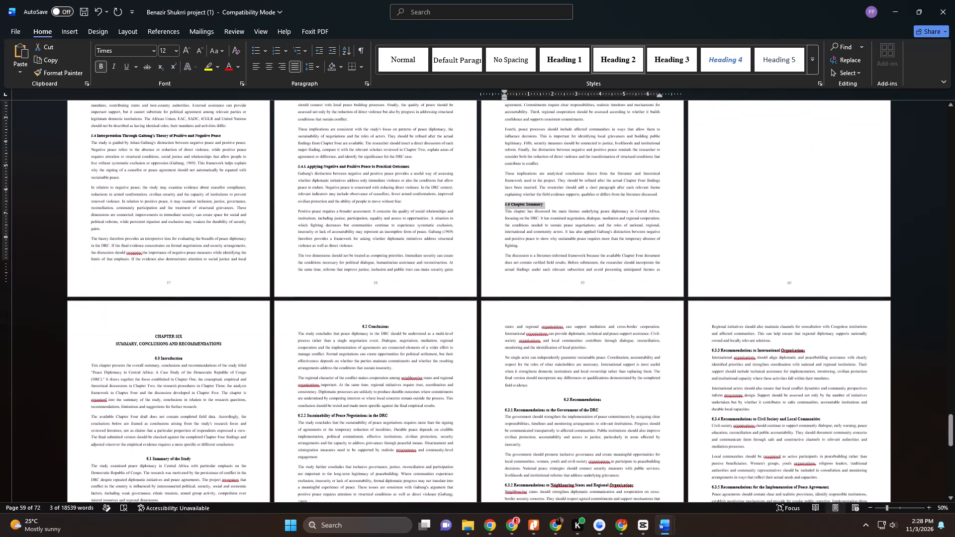
scroll(123, 375, down, 10)
scroll(123, 374, up, 1)
scroll(123, 374, down, 1)
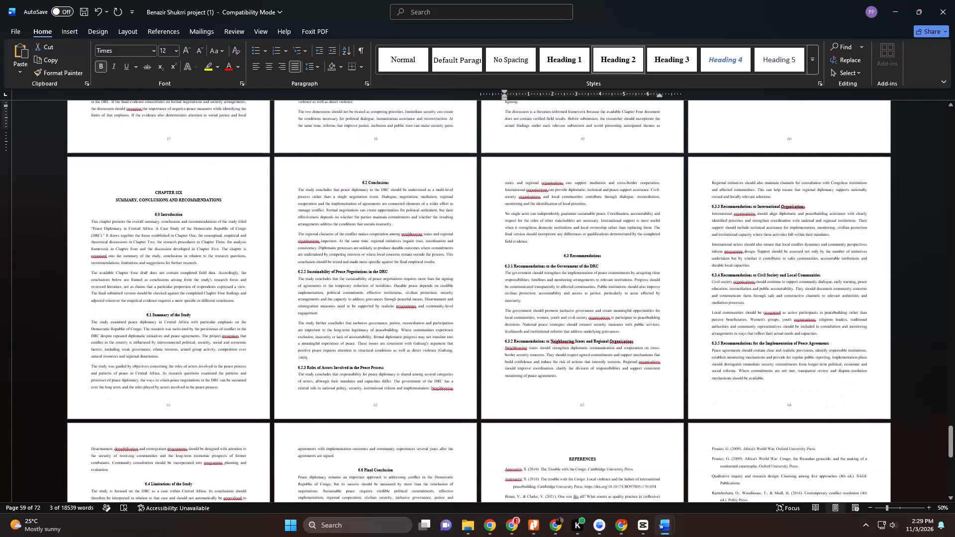
click(75, 188)
key(Delete)
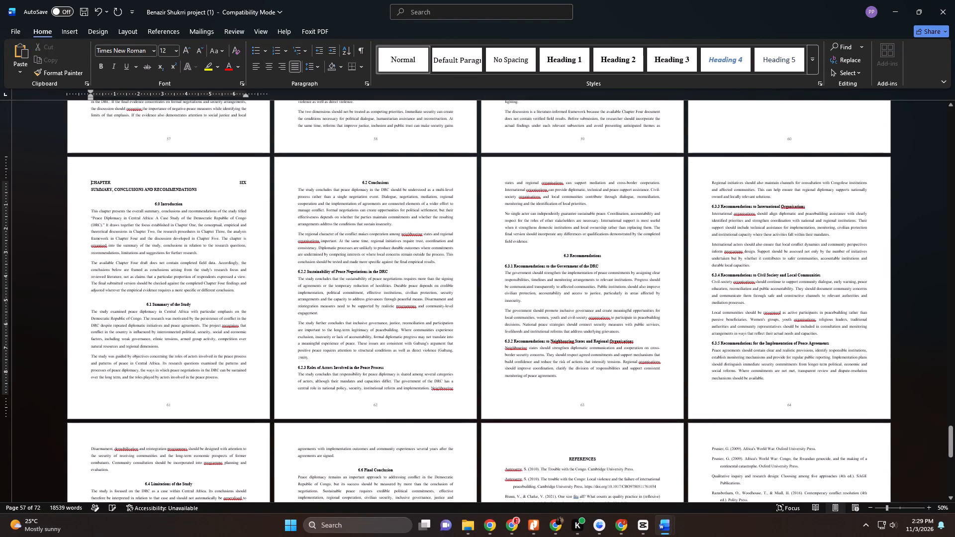
click(88, 190)
key(BackSpace)
key(Return)
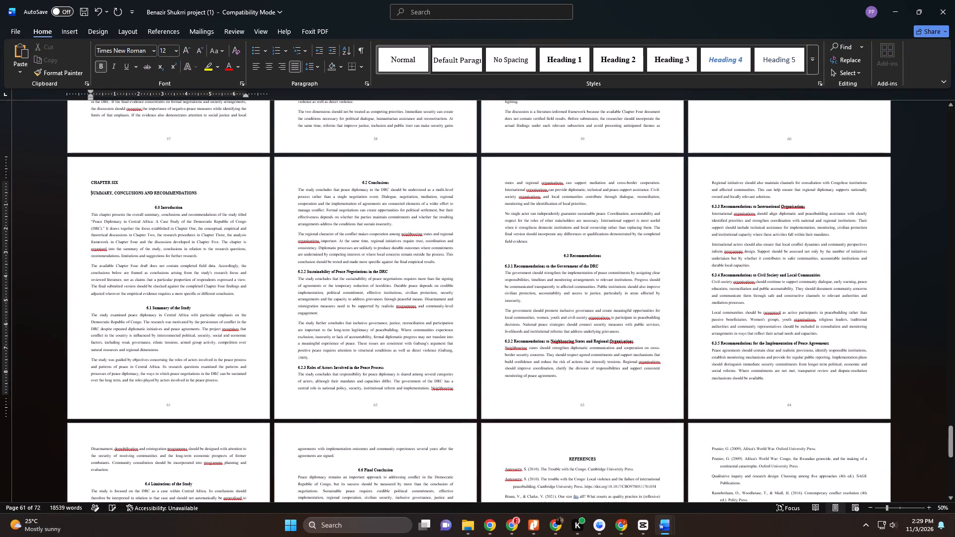
Apply the Heading 1 style to both CHAPTER SIX and its title SUMMARY, CONCLUSIONS AND RECOMMENDATIONS.
click(78, 182)
click(573, 58)
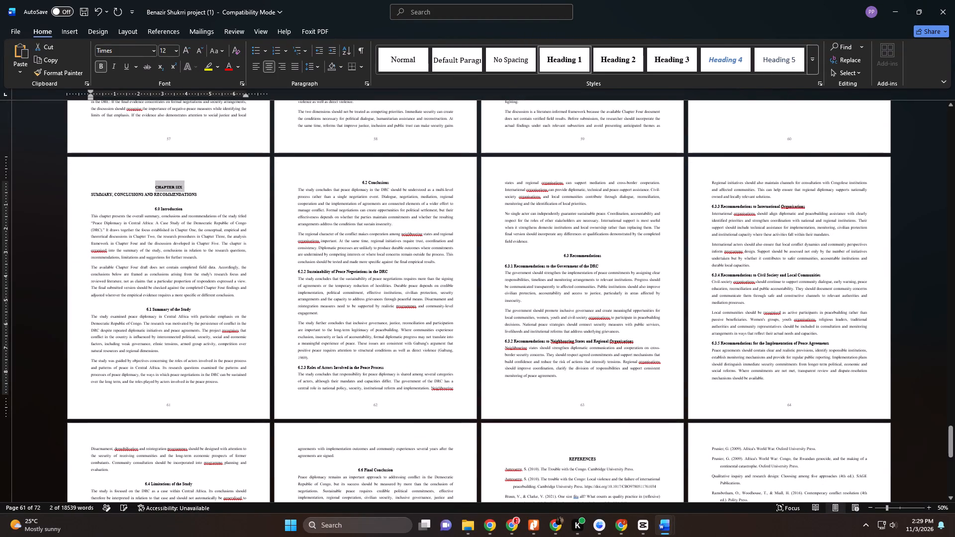
click(78, 194)
click(633, 52)
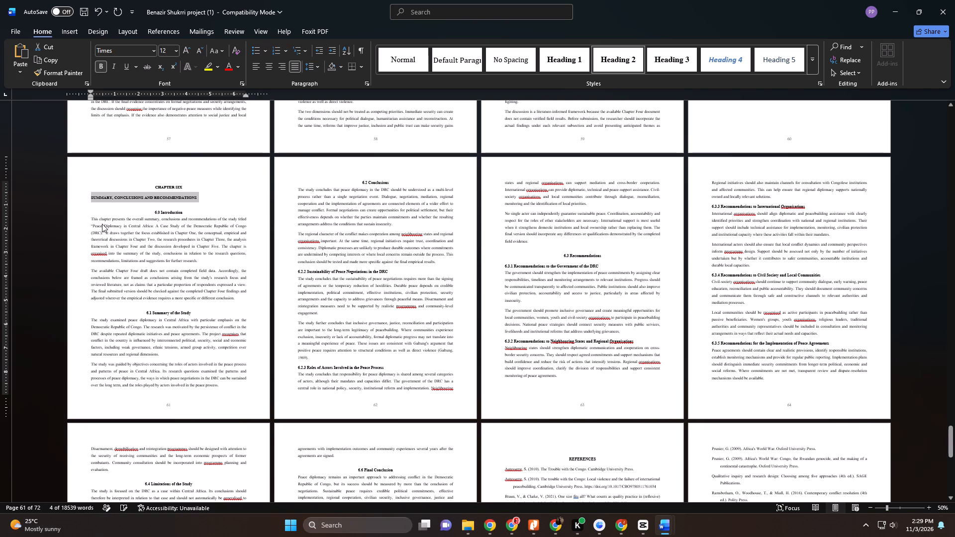
click(565, 64)
Apply the Heading 2 style to 6.0 Introduction, 6.1 Summary of the Study and 6.2 Conclusions.
click(81, 215)
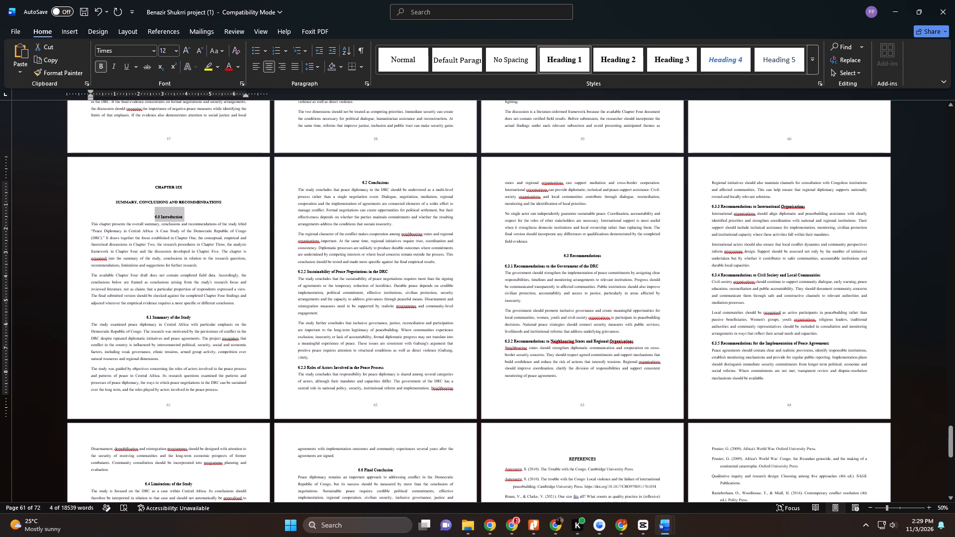
click(622, 61)
click(76, 312)
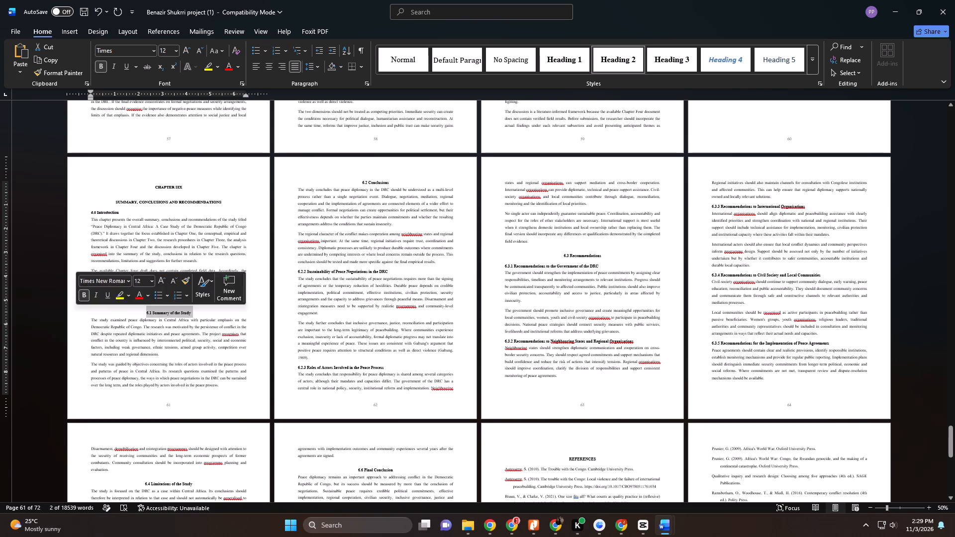
click(631, 52)
click(285, 184)
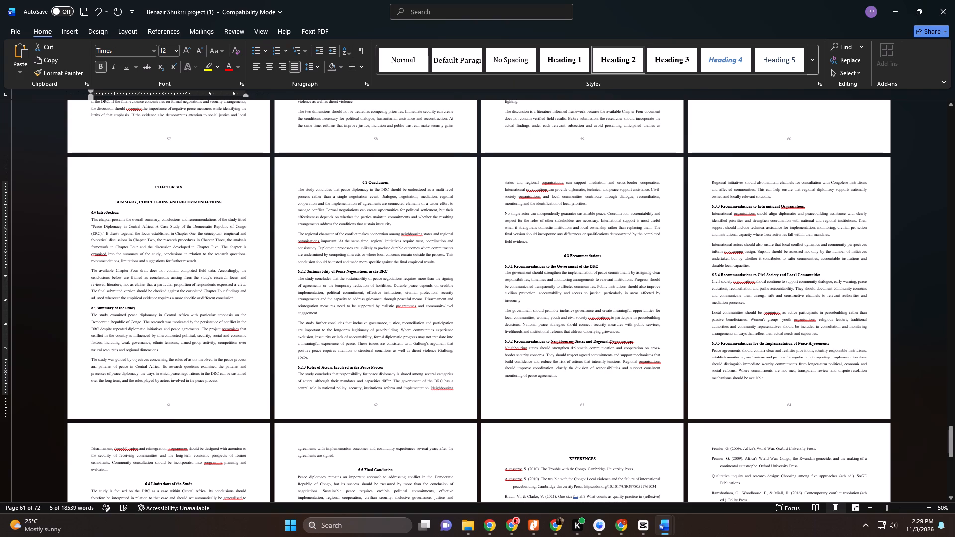
click(632, 58)
Apply the Heading 3 style to 6.2.2 Sustainability of Peace Negotiations in the DRC and 6.2.3 Roles of Actors Involved in the Peace Process.
click(286, 272)
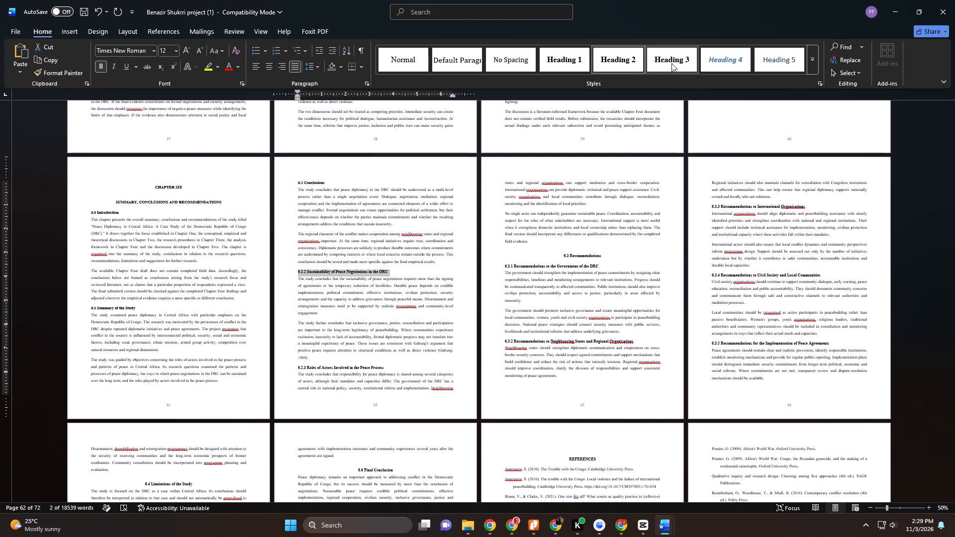
click(671, 63)
click(283, 367)
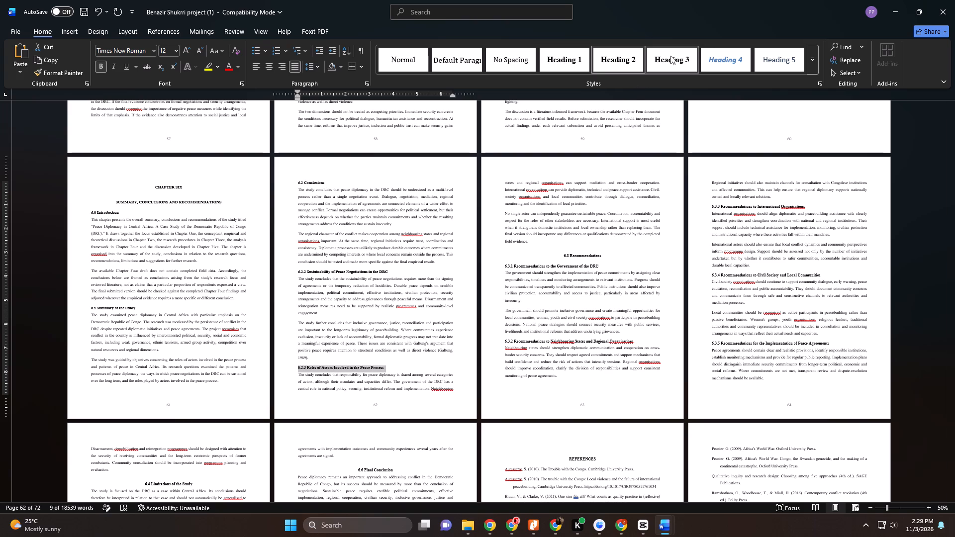
click(670, 56)
Apply the Heading 2 style to the 6.3 Recommendations heading.
click(487, 252)
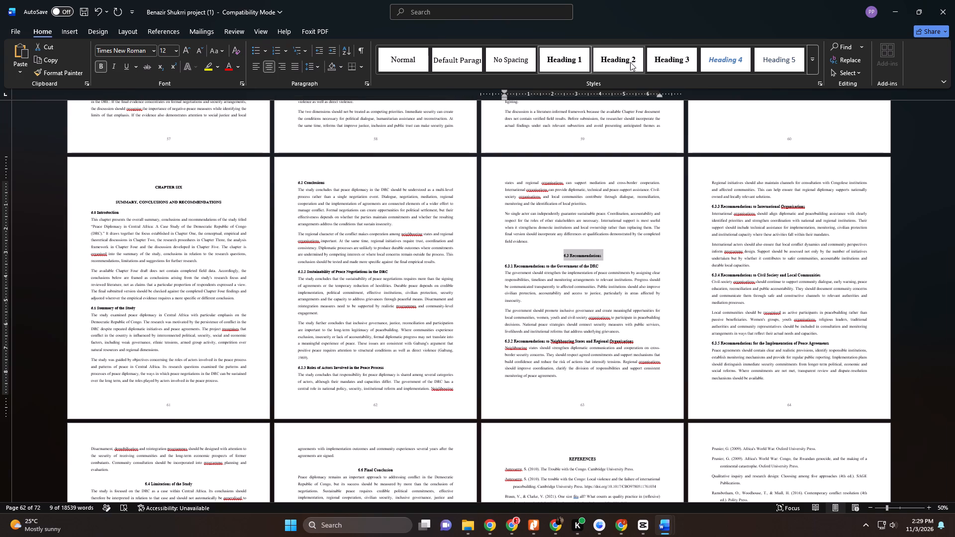
click(627, 62)
Apply the Heading 3 style to 6.3.1 Recommendations to the Government of the DRC and 6.3.2 Recommendations to Neighbouring States and Regional Organisations.
click(492, 263)
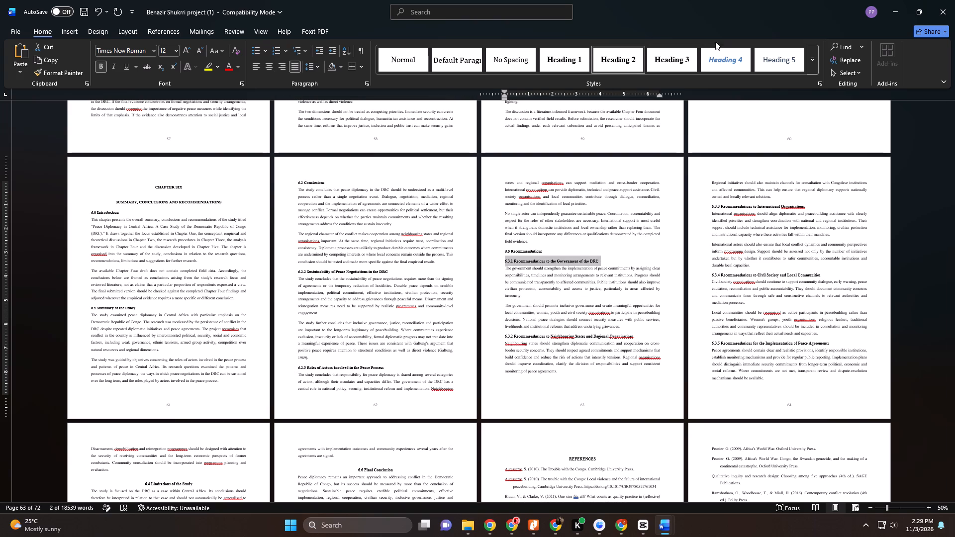
click(679, 59)
scroll(573, 297, down, 2)
scroll(579, 301, up, 1)
scroll(579, 302, down, 6)
click(490, 254)
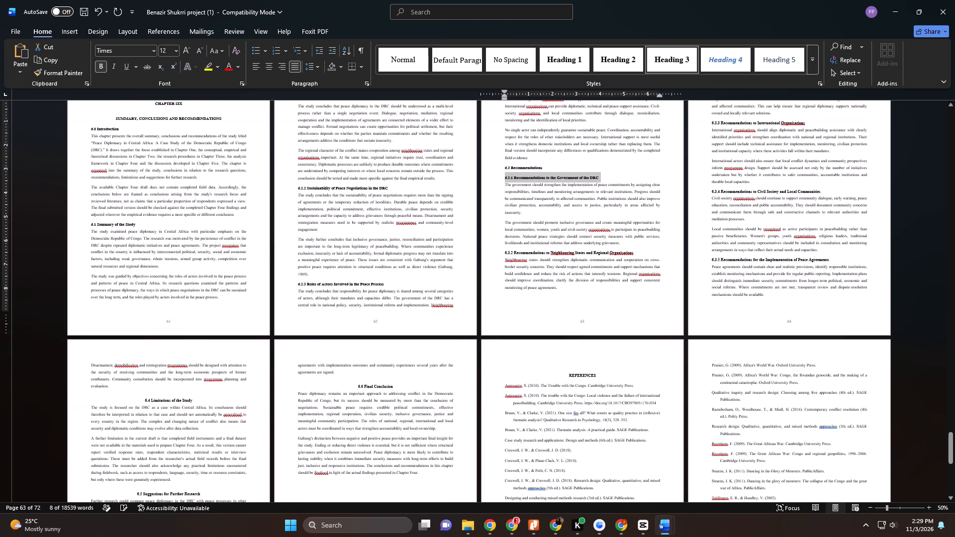
click(665, 61)
Apply the Heading 3 style to 6.3.3, 6.3.4 and 6.3.5, the remaining recommendation subheadings in Chapter Six.
scroll(701, 201, down, 4)
scroll(700, 217, up, 1)
scroll(700, 218, down, 4)
scroll(711, 185, up, 3)
scroll(711, 185, down, 1)
scroll(711, 185, up, 1)
scroll(711, 185, down, 1)
scroll(709, 182, up, 5)
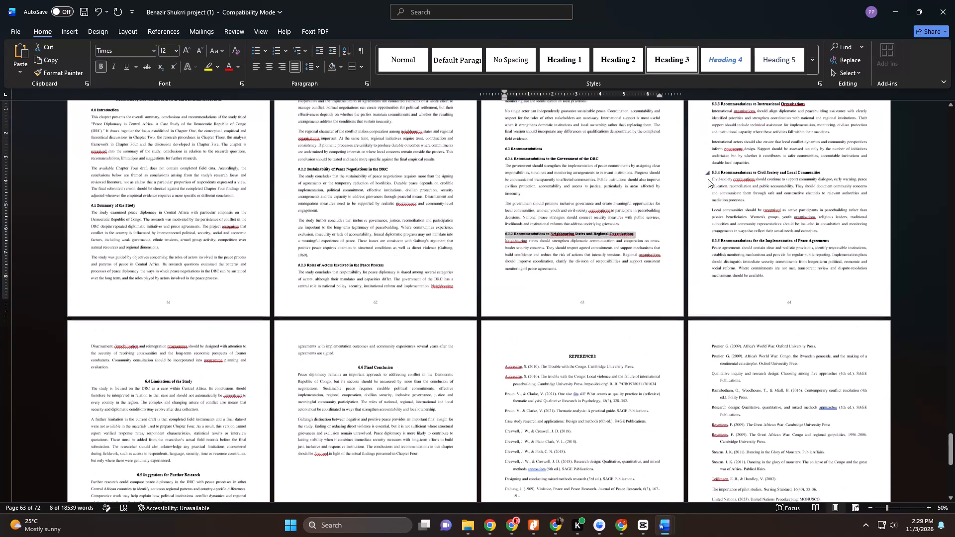
scroll(708, 179, up, 3)
click(695, 158)
click(677, 59)
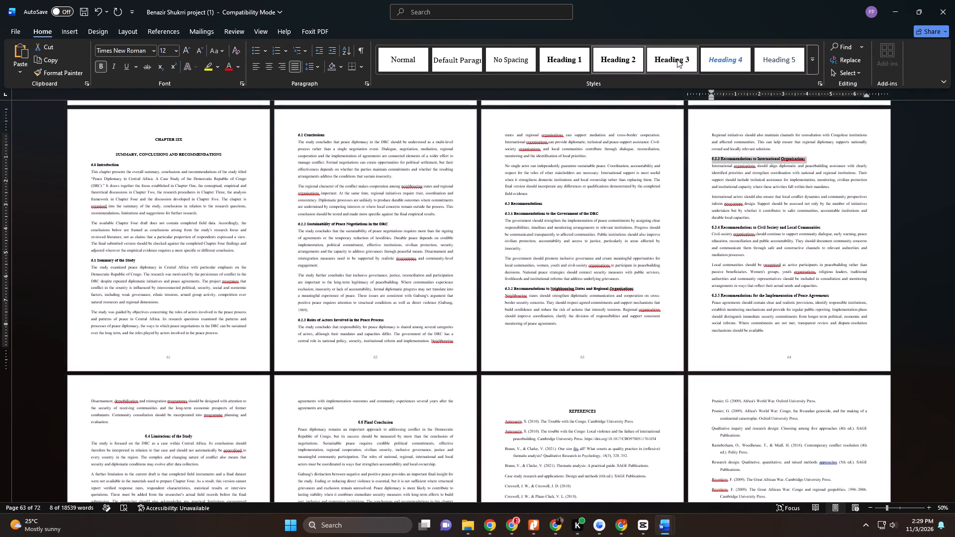
click(698, 227)
click(674, 61)
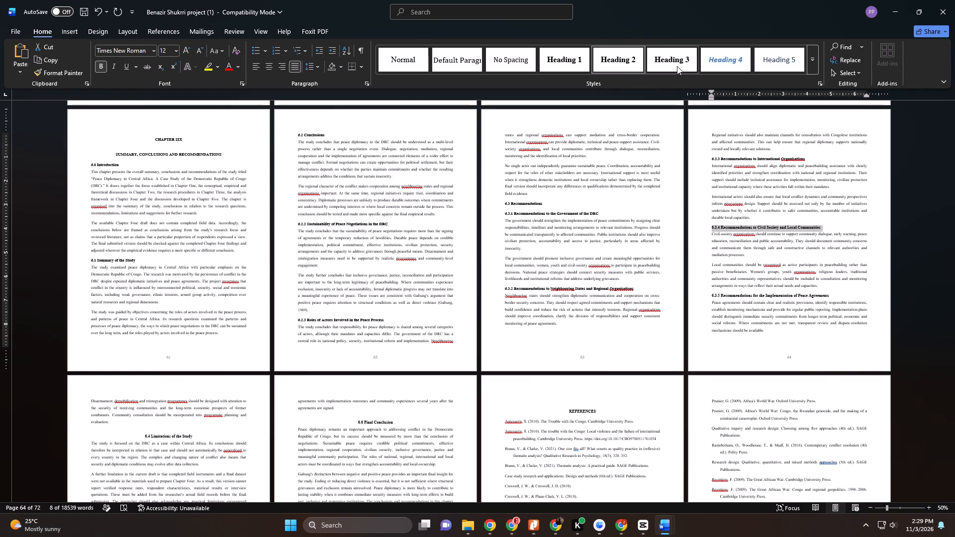
click(701, 294)
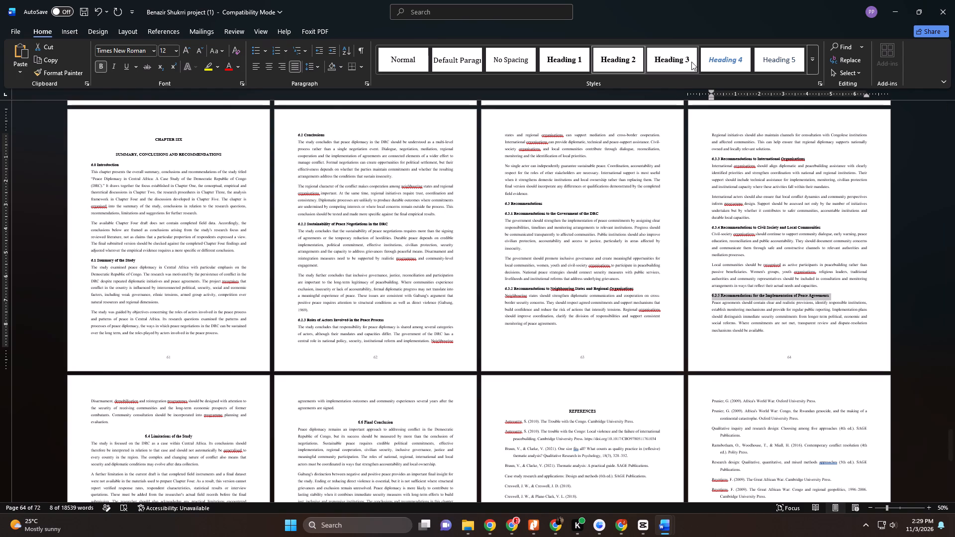
click(677, 54)
Apply the Heading 2 style to the 6.4 Limitations of the Study heading.
scroll(768, 241, down, 4)
scroll(783, 278, up, 1)
scroll(472, 314, down, 1)
scroll(258, 355, up, 1)
scroll(231, 359, down, 3)
scroll(211, 366, up, 1)
scroll(207, 368, down, 1)
scroll(169, 368, up, 1)
scroll(169, 368, down, 1)
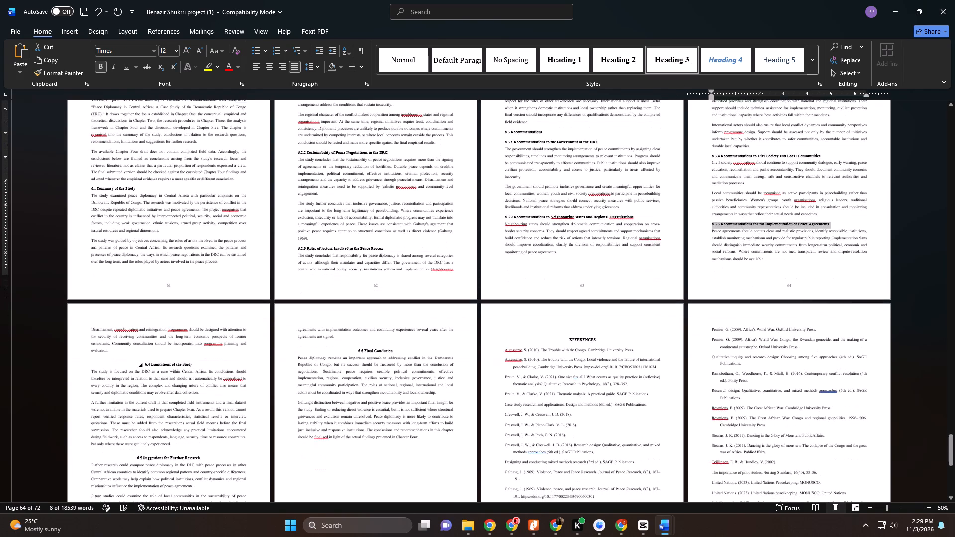
scroll(169, 368, down, 2)
scroll(150, 368, up, 1)
scroll(150, 368, down, 4)
click(121, 295)
click(122, 298)
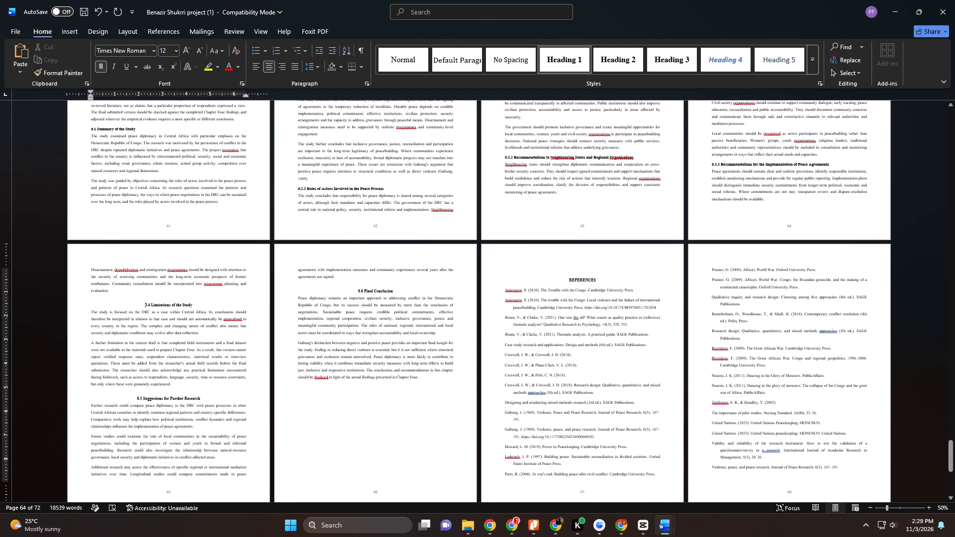
click(70, 304)
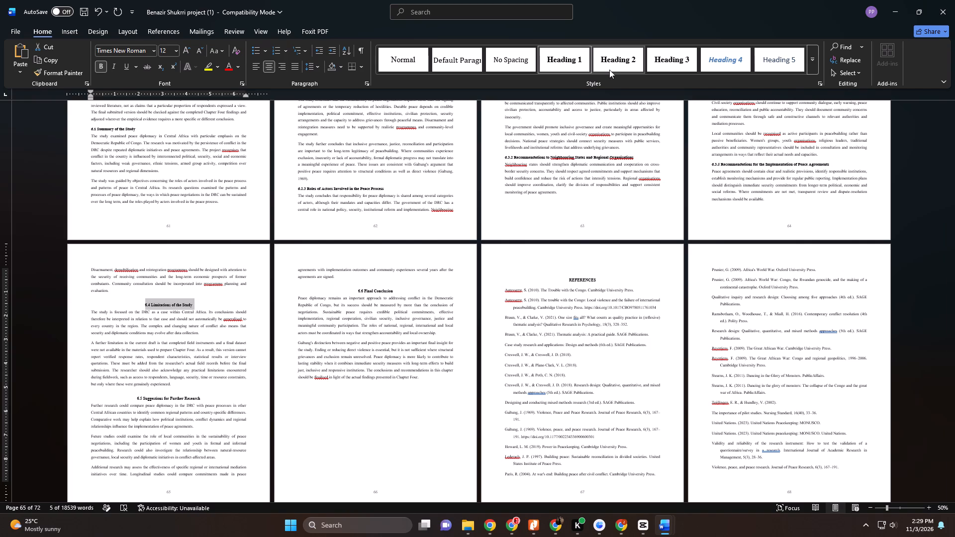
click(609, 68)
Apply the Heading 2 style to 6.5 Suggestions for Further Research and 6.6 Final Conclusion.
scroll(101, 277, down, 5)
click(80, 333)
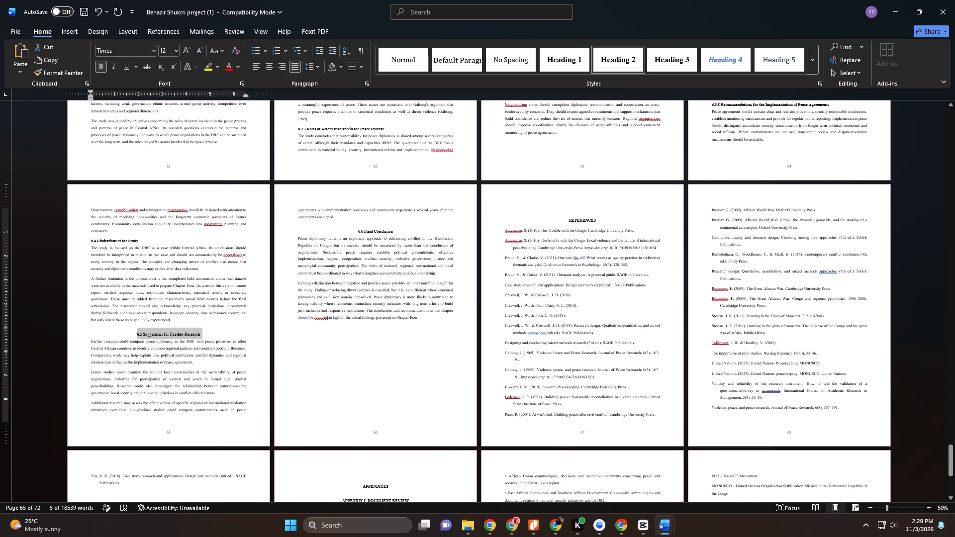
click(629, 50)
scroll(198, 242, up, 1)
scroll(197, 247, down, 1)
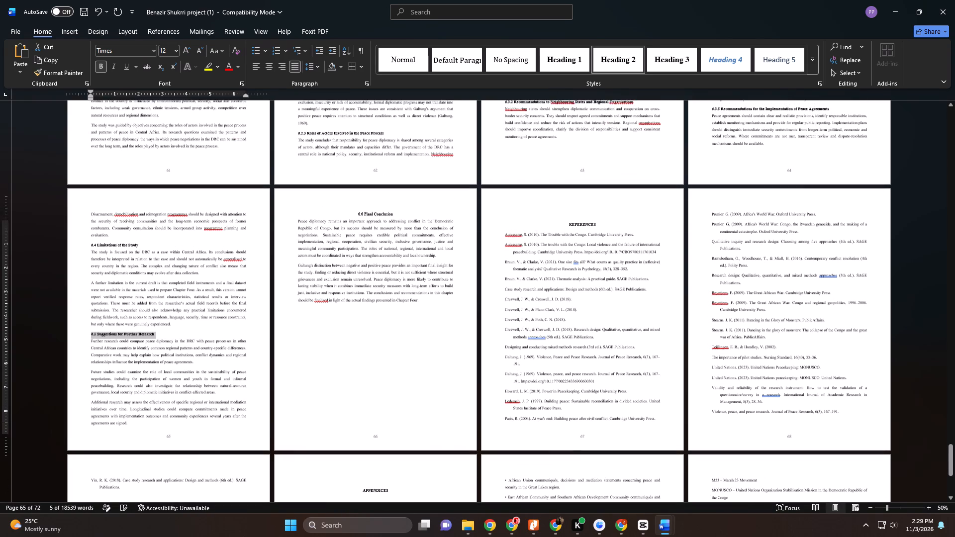
click(273, 204)
click(278, 208)
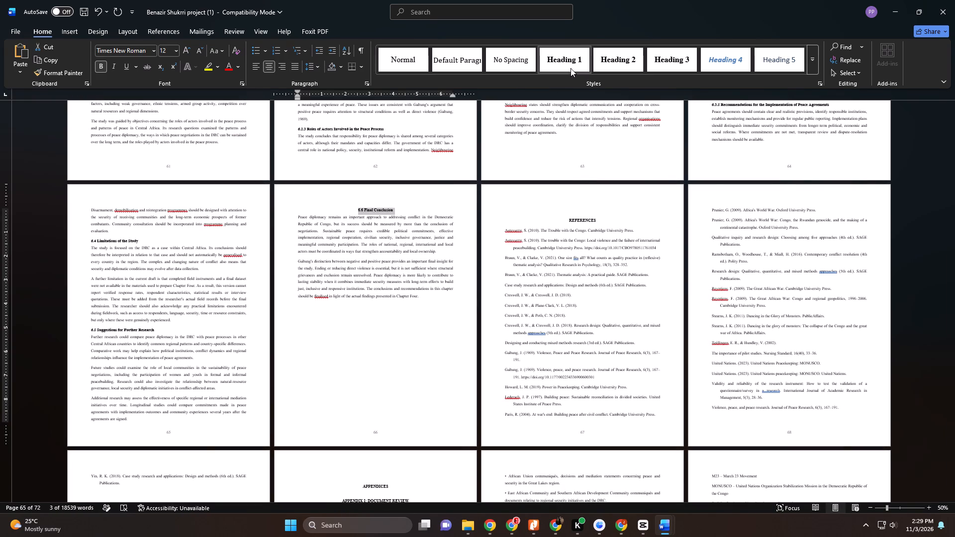
click(610, 66)
Delete the blank line above REFERENCES and apply the Heading 1 style to the title.
scroll(541, 140, down, 2)
scroll(541, 150, up, 1)
scroll(541, 151, down, 1)
scroll(541, 151, up, 1)
scroll(541, 151, down, 1)
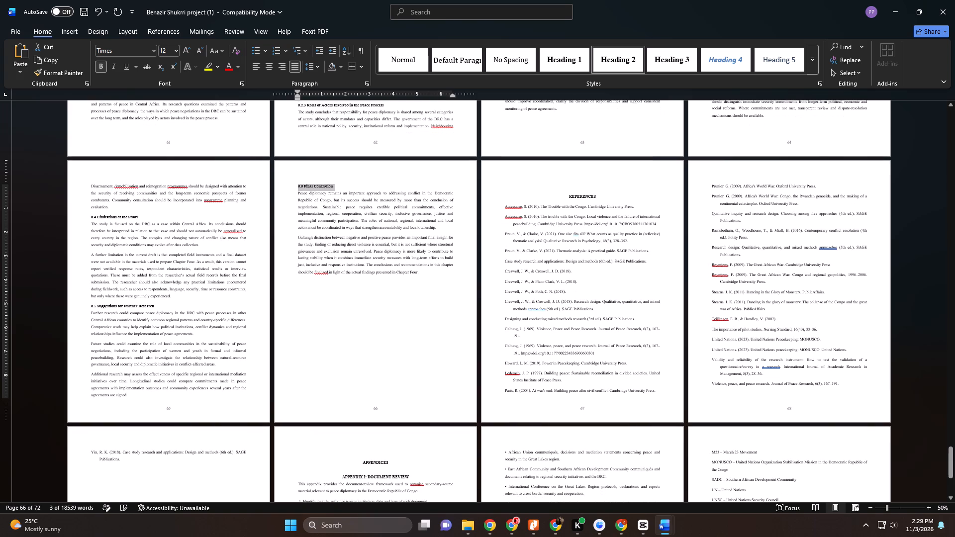
click(483, 179)
key(Delete)
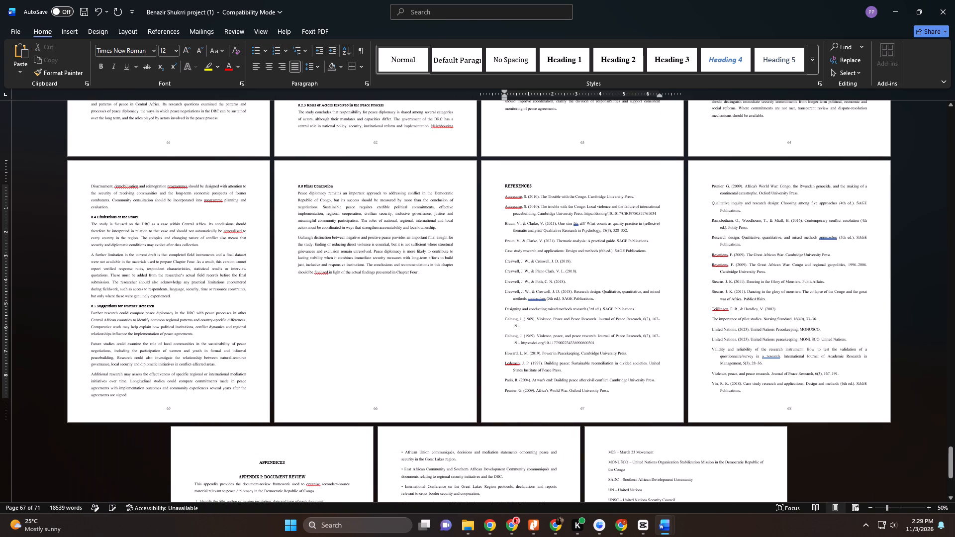
click(491, 184)
click(572, 60)
Remove the blank line above APPENDICES and give the title the Heading 1 style.
scroll(658, 164, up, 1)
scroll(631, 193, down, 5)
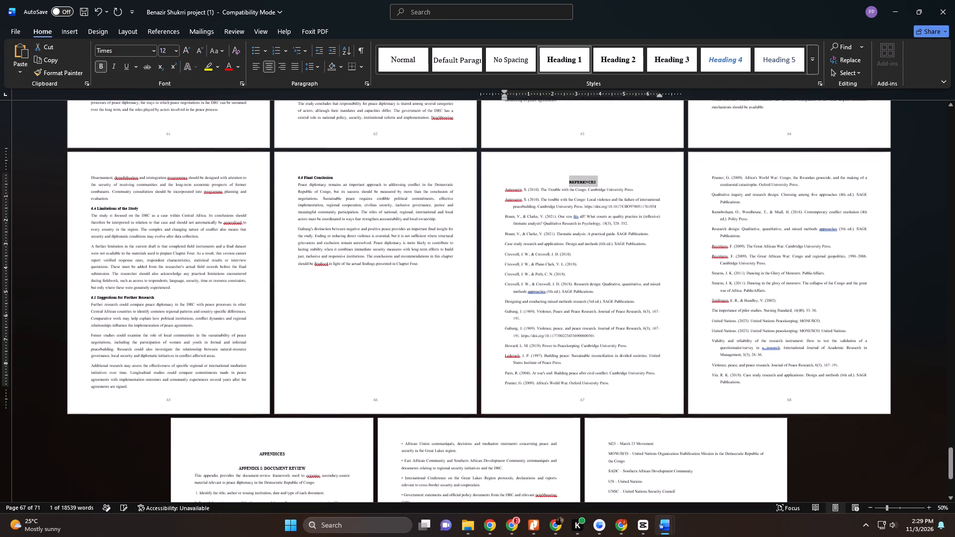
scroll(578, 224, down, 2)
scroll(487, 298, up, 1)
scroll(479, 304, down, 1)
scroll(472, 307, up, 1)
scroll(467, 309, down, 3)
scroll(383, 320, up, 1)
scroll(381, 322, down, 1)
scroll(304, 346, up, 1)
scroll(302, 351, down, 1)
scroll(301, 352, up, 1)
scroll(301, 352, down, 1)
scroll(301, 351, up, 1)
scroll(301, 351, down, 7)
scroll(301, 351, up, 1)
scroll(301, 351, down, 3)
scroll(301, 350, up, 1)
scroll(304, 348, down, 1)
scroll(304, 348, up, 1)
scroll(307, 346, down, 1)
click(183, 270)
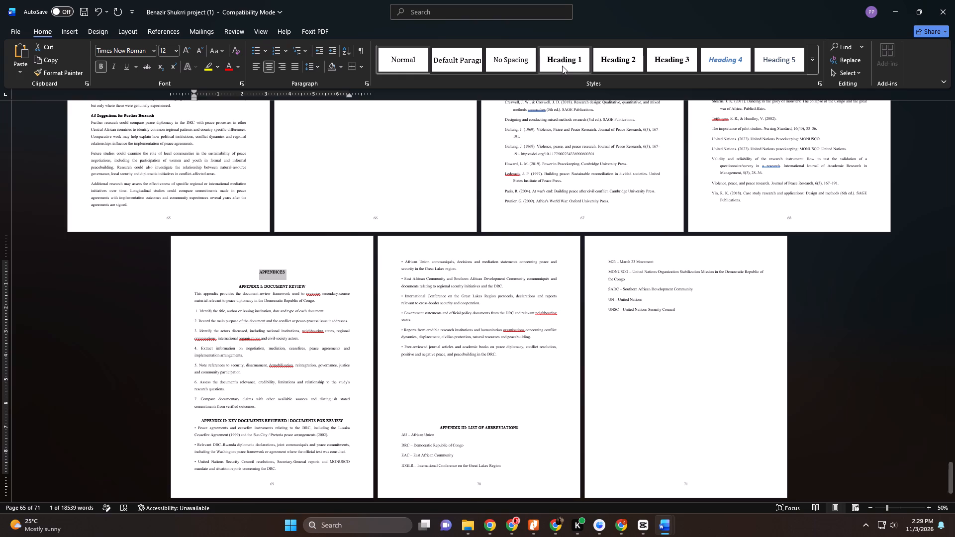
click(574, 56)
click(262, 254)
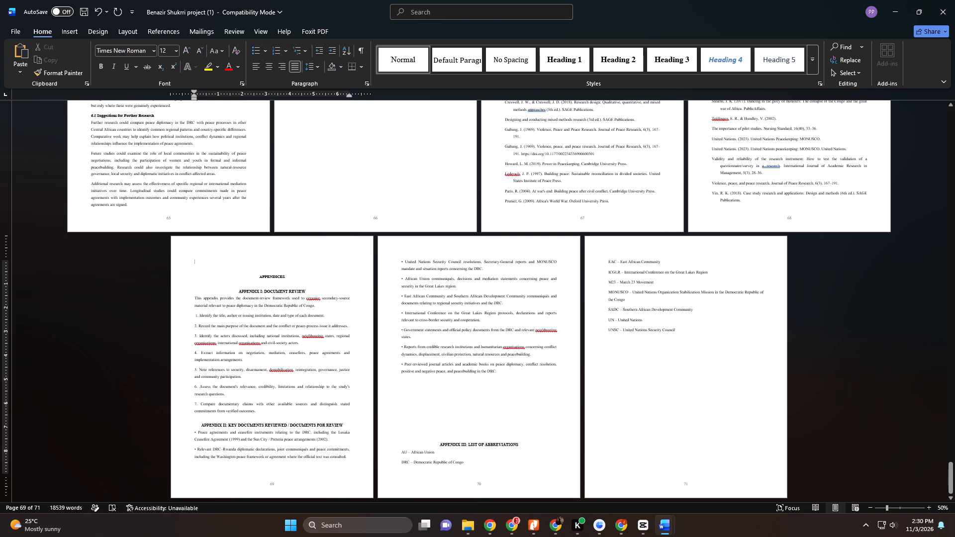
key(Delete)
click(175, 260)
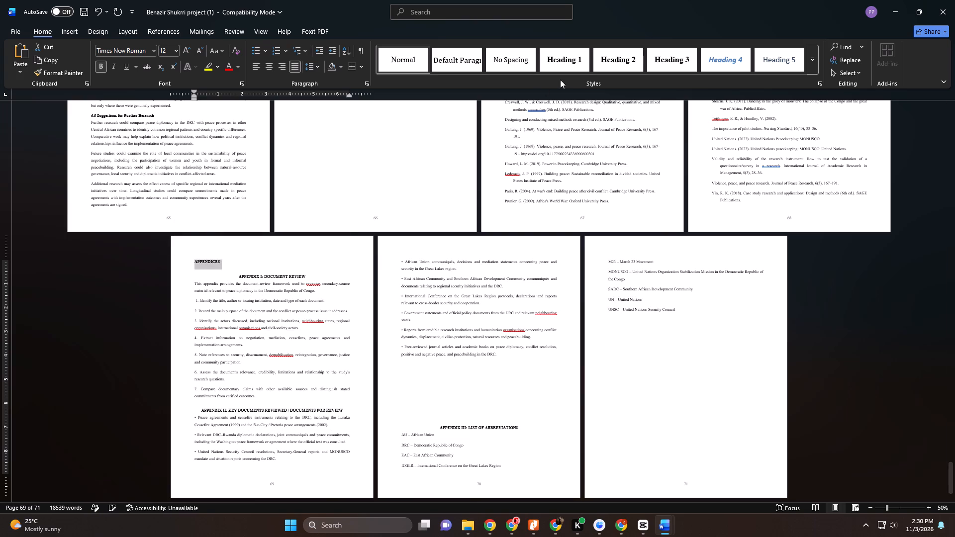
click(577, 54)
Apply the Heading 2 style to APPENDIX I: DOCUMENT REVIEW and APPENDIX II: KEY DOCUMENTS REVIEWED / DOCUMENTS FOR REVIEW.
click(178, 279)
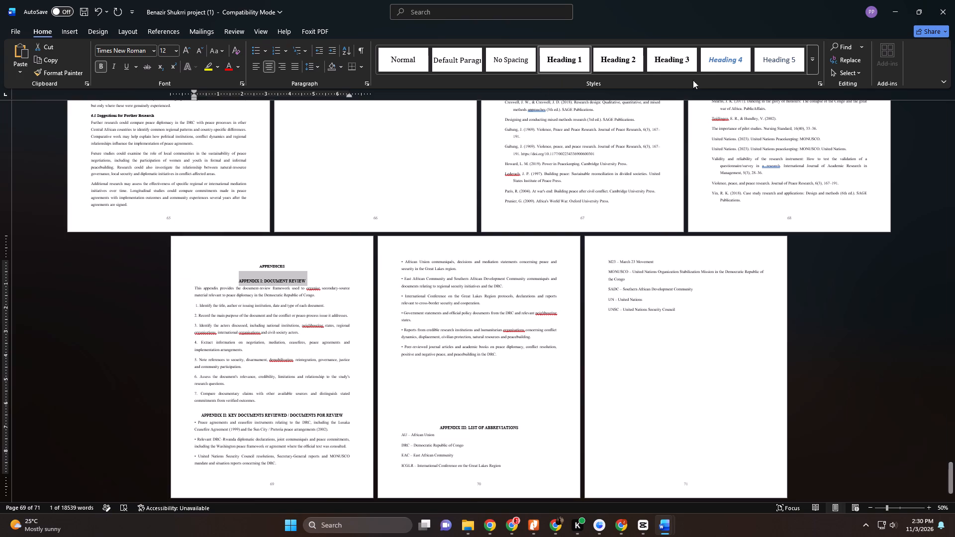
click(625, 62)
click(184, 410)
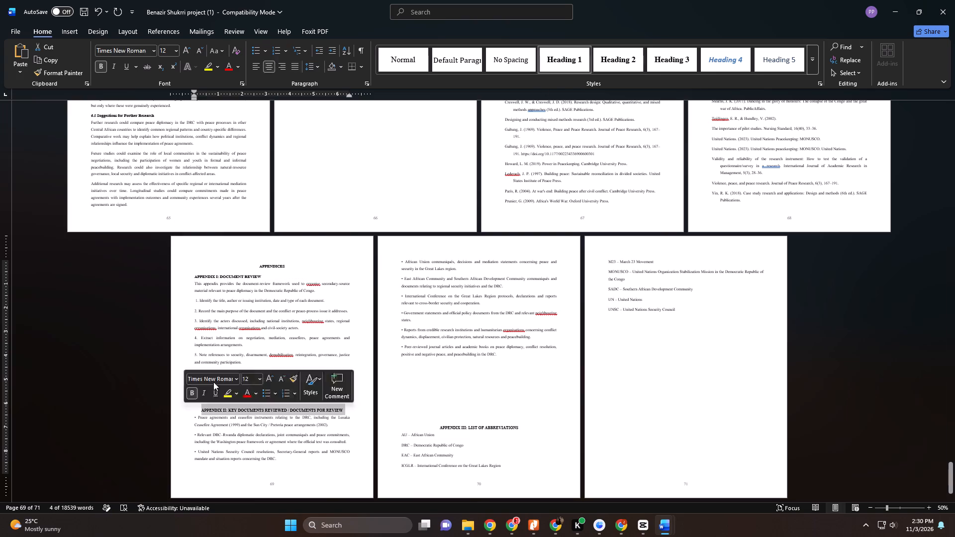
click(623, 59)
Delete the blank lines above APPENDIX III: LIST OF ABBREVIATIONS and apply the Heading 2 style to that heading.
drag(442, 349, 445, 353)
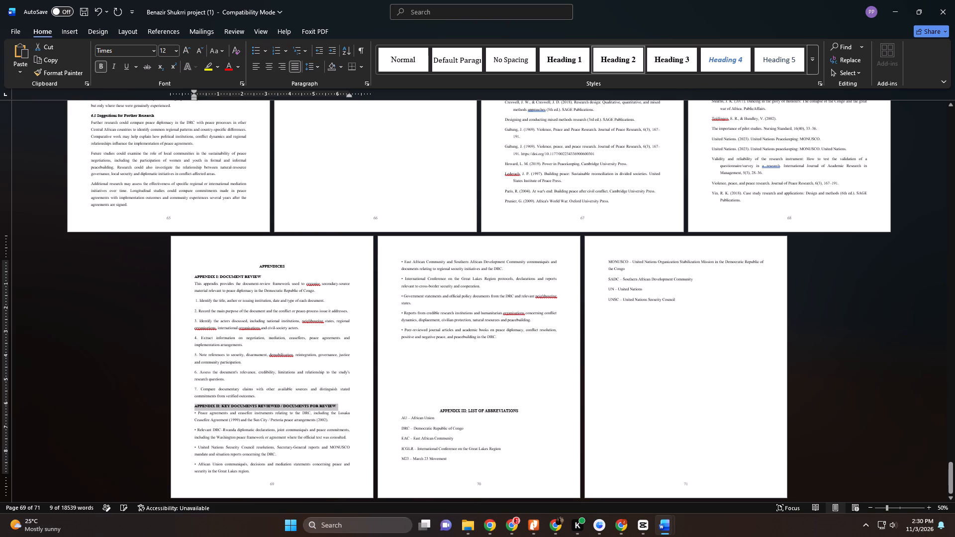
drag(445, 353, 470, 393)
key(Delete)
key(Delete)
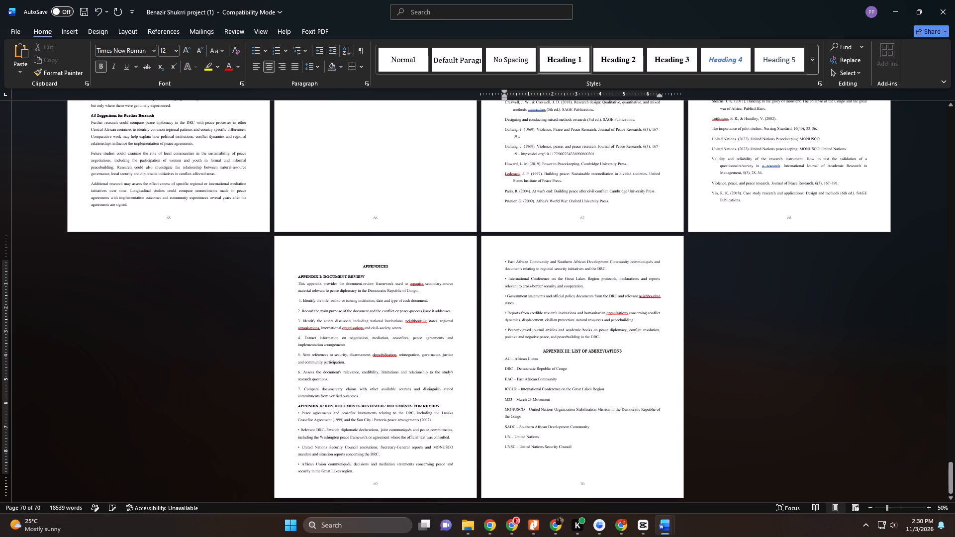
click(493, 347)
click(640, 61)
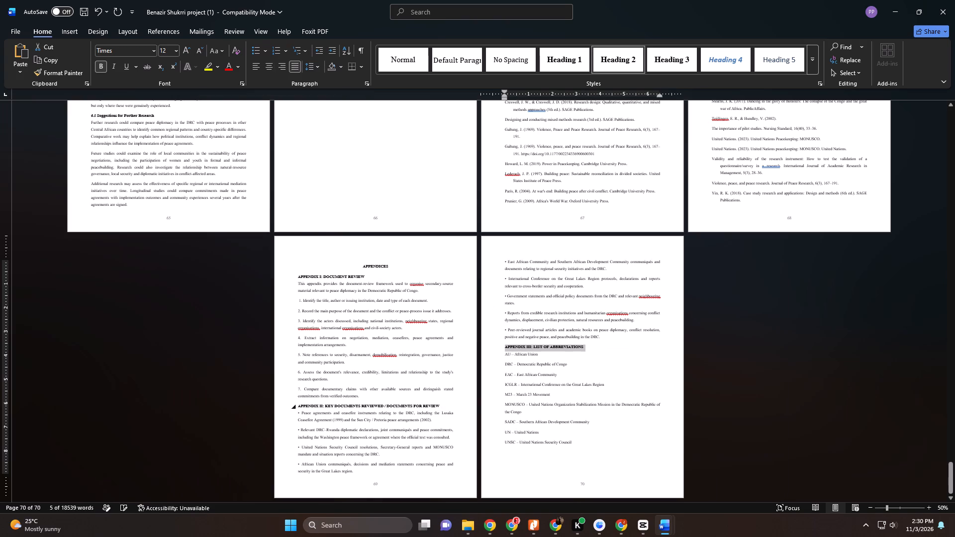
Review the heading formatting and page layout from the appendices back through the chapters to the table of contents.
scroll(537, 377, down, 6)
scroll(554, 377, up, 6)
scroll(758, 367, down, 1)
scroll(757, 366, up, 1)
scroll(757, 366, down, 1)
scroll(757, 366, up, 1)
scroll(757, 366, down, 1)
scroll(757, 366, up, 1)
scroll(757, 366, down, 1)
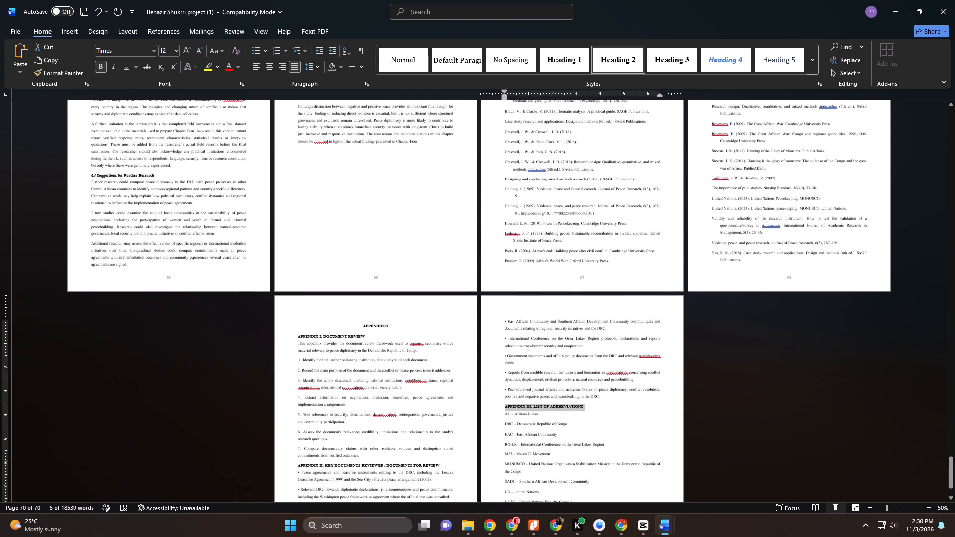
scroll(757, 366, up, 18)
scroll(736, 348, down, 2)
scroll(736, 348, up, 1)
scroll(736, 348, down, 1)
scroll(736, 348, up, 7)
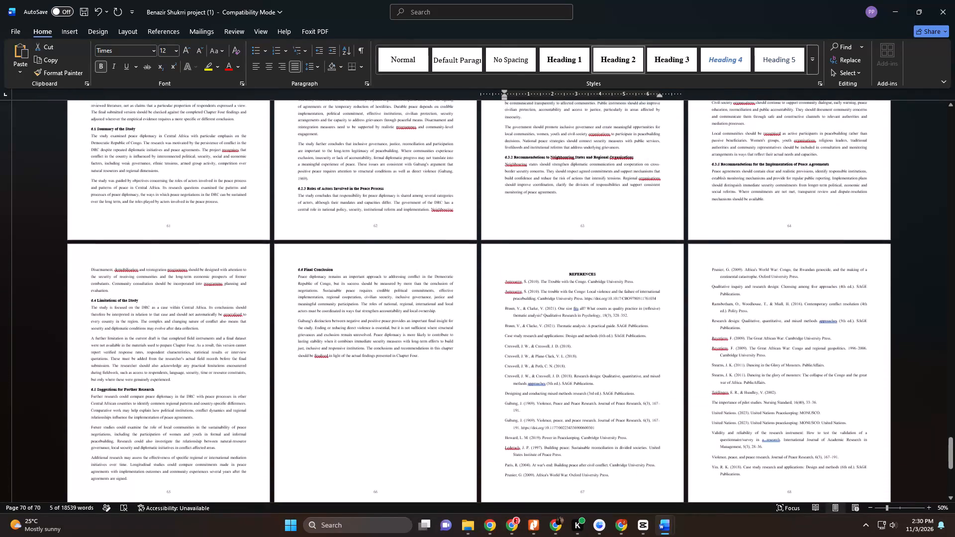
scroll(736, 348, up, 20)
scroll(736, 348, up, 15)
scroll(653, 294, down, 1)
scroll(653, 294, up, 1)
scroll(653, 294, down, 1)
scroll(653, 294, up, 9)
scroll(653, 294, down, 1)
scroll(653, 294, up, 7)
scroll(653, 294, down, 1)
scroll(653, 294, up, 3)
scroll(653, 294, down, 1)
scroll(653, 294, up, 13)
scroll(653, 294, down, 1)
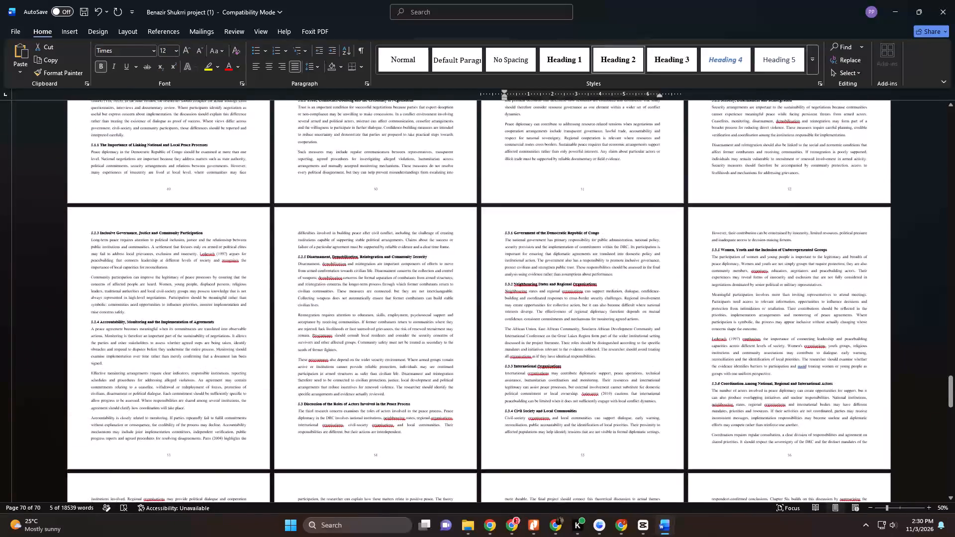
scroll(653, 294, up, 15)
scroll(653, 294, down, 1)
scroll(653, 294, up, 1)
scroll(653, 294, down, 1)
scroll(653, 294, up, 17)
scroll(653, 294, down, 1)
scroll(653, 294, up, 1)
scroll(653, 294, down, 1)
scroll(653, 294, up, 1)
scroll(653, 294, down, 1)
scroll(653, 294, up, 8)
scroll(653, 294, down, 1)
scroll(653, 294, up, 17)
scroll(653, 294, down, 1)
scroll(653, 294, up, 7)
scroll(653, 294, down, 1)
scroll(653, 294, up, 1)
scroll(653, 294, down, 1)
scroll(653, 294, up, 14)
scroll(653, 294, down, 1)
scroll(653, 294, up, 14)
scroll(653, 294, down, 1)
scroll(653, 294, up, 1)
scroll(653, 294, down, 1)
scroll(653, 294, up, 3)
scroll(653, 294, down, 1)
scroll(653, 294, up, 17)
scroll(653, 294, down, 1)
scroll(653, 294, up, 7)
scroll(653, 294, down, 1)
scroll(653, 294, up, 1)
scroll(653, 294, down, 1)
scroll(653, 294, up, 6)
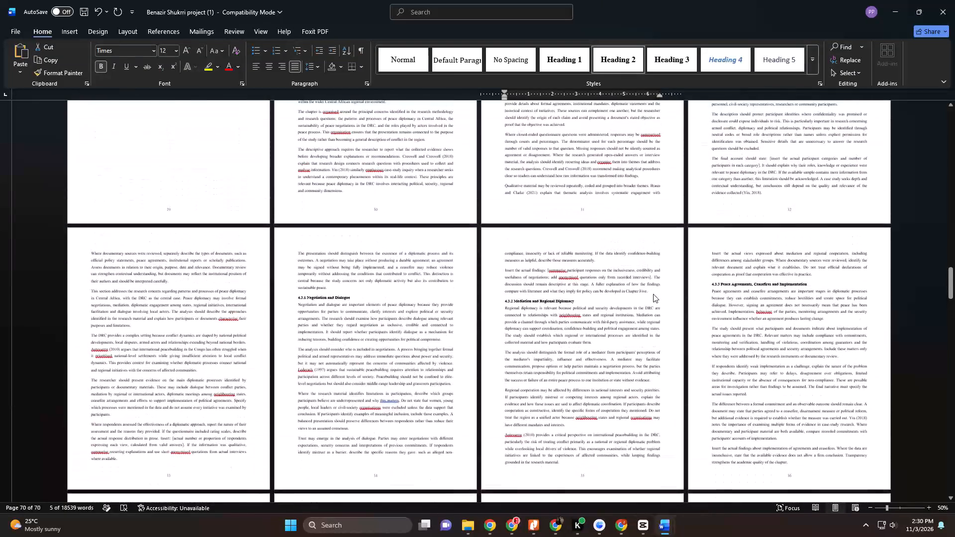
scroll(653, 294, up, 20)
scroll(653, 294, up, 1)
scroll(653, 294, down, 1)
scroll(653, 294, up, 15)
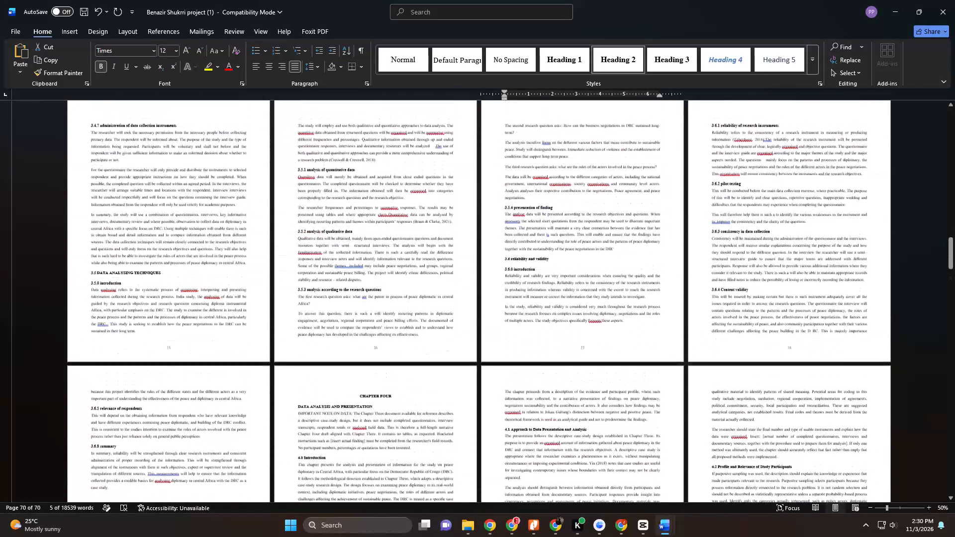
scroll(653, 294, down, 1)
scroll(653, 294, up, 9)
scroll(653, 294, down, 1)
scroll(653, 294, up, 5)
scroll(653, 294, down, 1)
scroll(653, 294, up, 1)
scroll(653, 294, down, 1)
scroll(653, 294, up, 11)
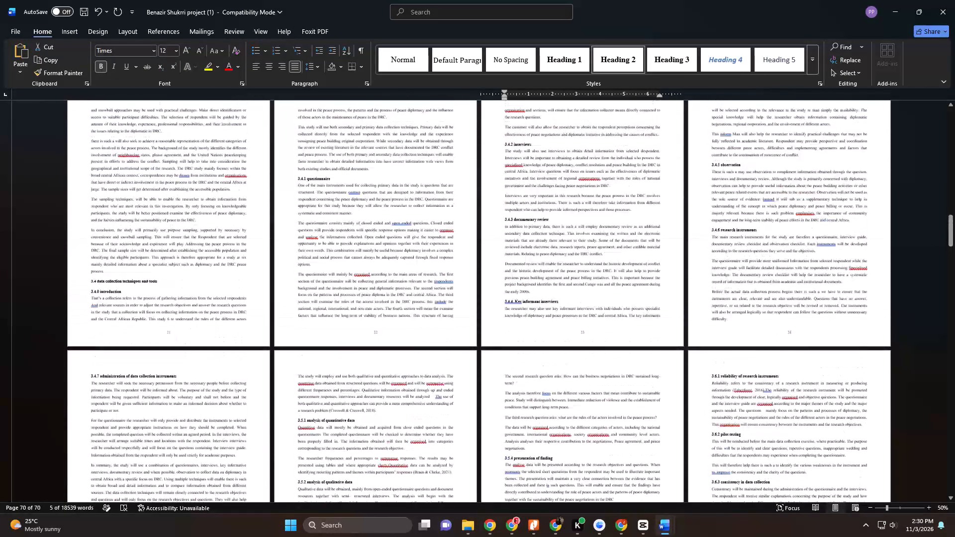
scroll(653, 294, up, 4)
scroll(653, 294, down, 1)
scroll(653, 294, up, 1)
scroll(653, 294, down, 1)
scroll(653, 294, up, 20)
scroll(653, 294, up, 7)
scroll(653, 294, down, 1)
scroll(653, 294, up, 3)
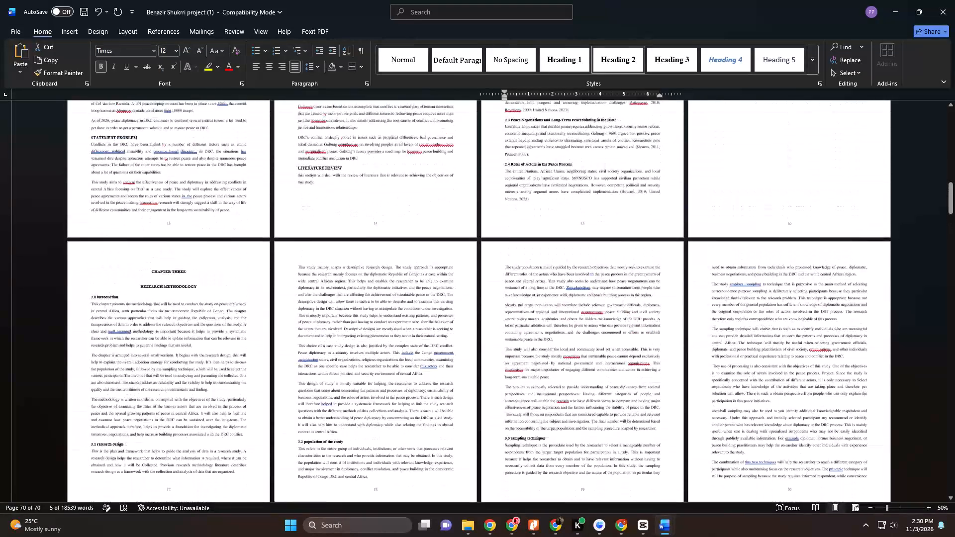
scroll(653, 294, up, 6)
scroll(653, 294, down, 1)
scroll(653, 294, up, 1)
scroll(653, 294, down, 1)
scroll(653, 294, up, 1)
scroll(653, 294, down, 1)
scroll(653, 294, up, 7)
scroll(653, 294, down, 1)
scroll(653, 294, up, 2)
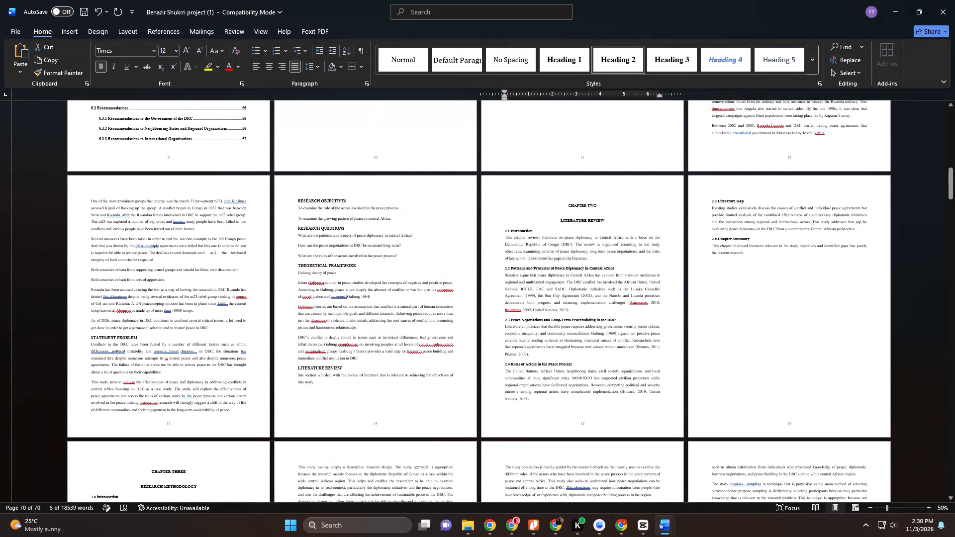
scroll(607, 222, down, 1)
scroll(573, 214, up, 2)
scroll(573, 214, down, 1)
scroll(573, 214, up, 3)
scroll(573, 214, down, 1)
scroll(573, 214, up, 7)
scroll(573, 214, down, 1)
scroll(573, 214, up, 3)
scroll(573, 214, down, 1)
scroll(573, 214, up, 1)
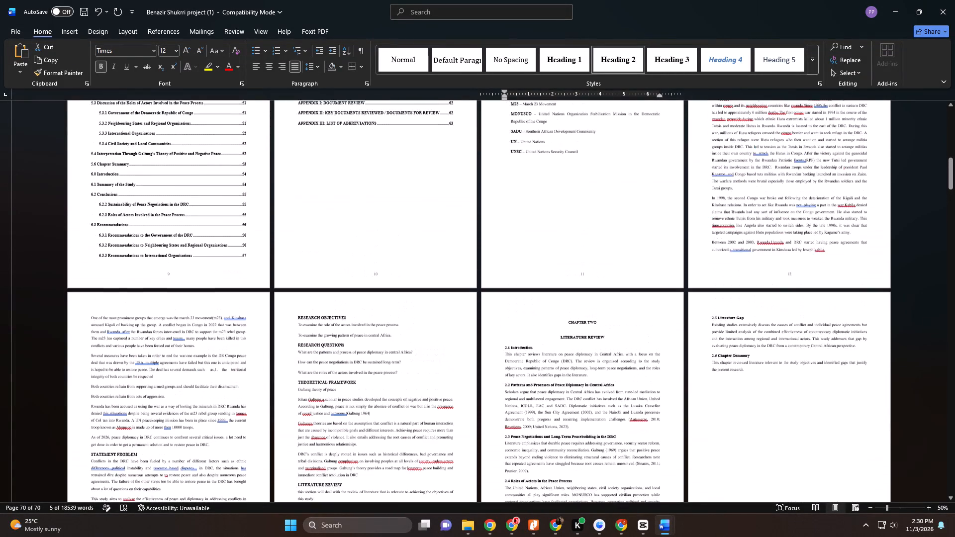
scroll(573, 214, up, 6)
scroll(573, 214, down, 1)
scroll(573, 214, up, 2)
scroll(709, 192, up, 1)
scroll(709, 193, down, 4)
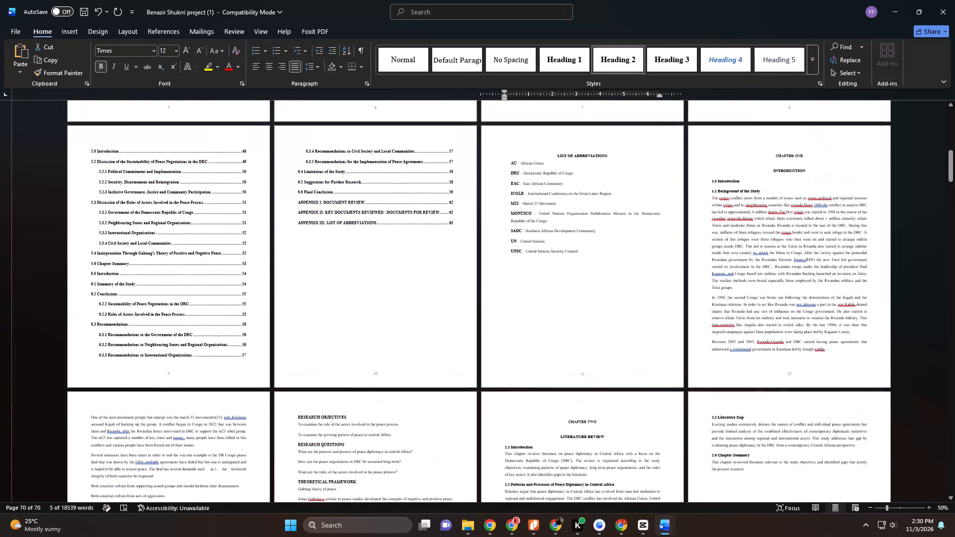
Number the STATEMENT PROBLEM heading in Chapter One as 1.2 and apply the Heading 2 style to it.
scroll(696, 205, down, 3)
scroll(512, 284, up, 1)
scroll(382, 310, down, 7)
scroll(345, 329, down, 1)
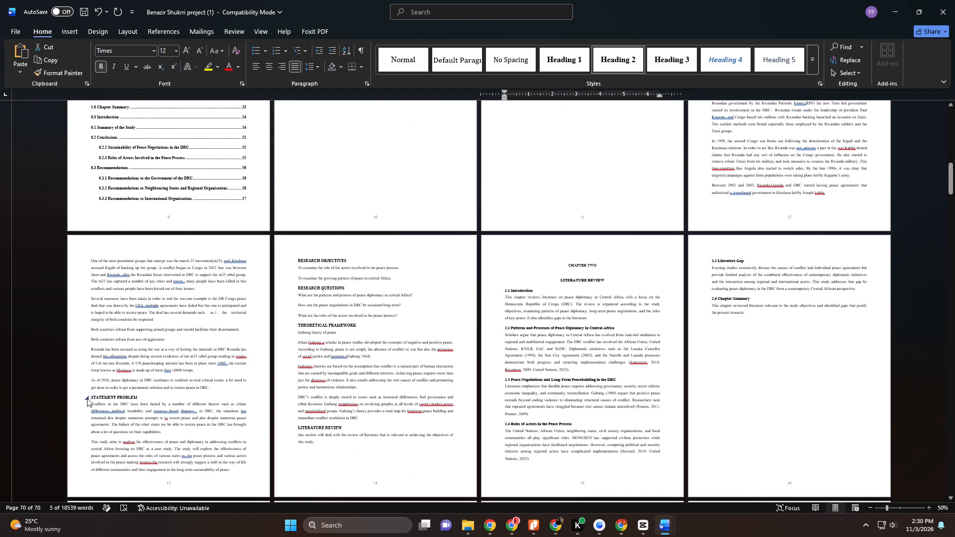
click(92, 396)
text(1.2)
key(space)
click(69, 400)
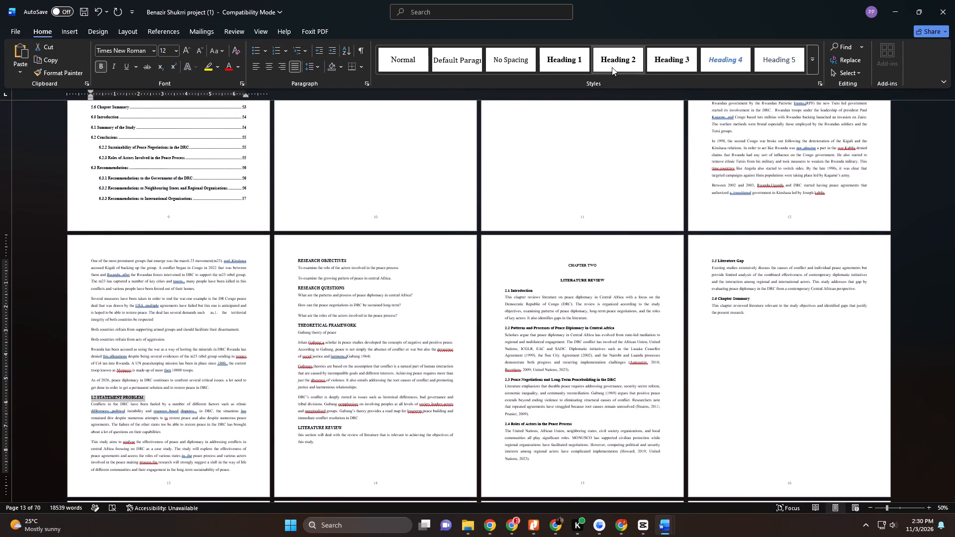
click(612, 67)
Number the RESEARCH OBJECTIVES heading as 1.3 and apply the Heading 2 style to it.
click(298, 261)
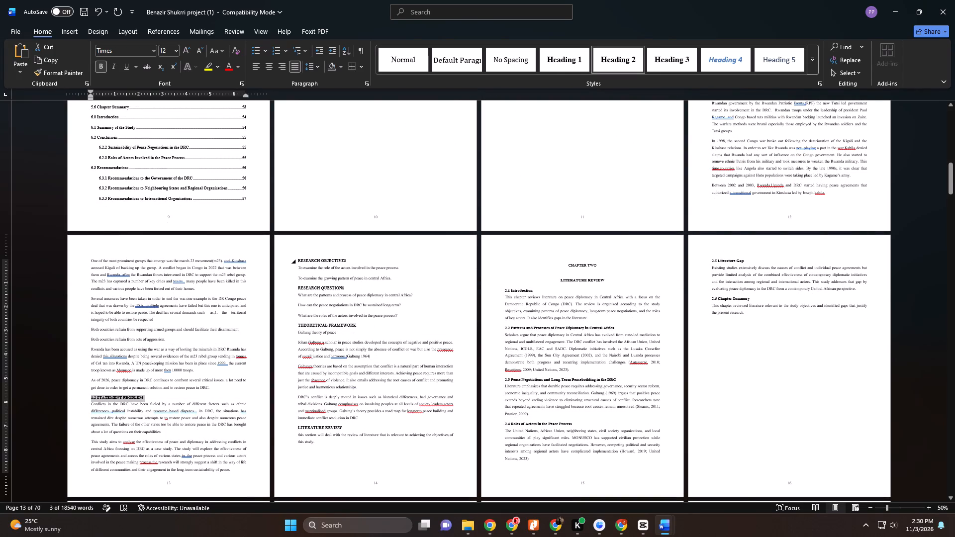
key(1)
text(3.)
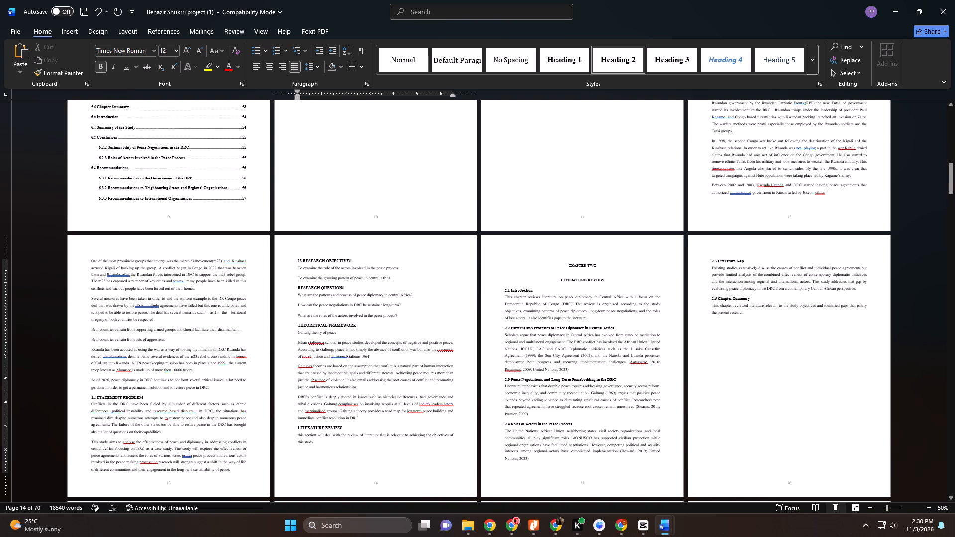
key(BackSpace)
key(BackSpace)
key(period)
key(3)
key(space)
click(279, 262)
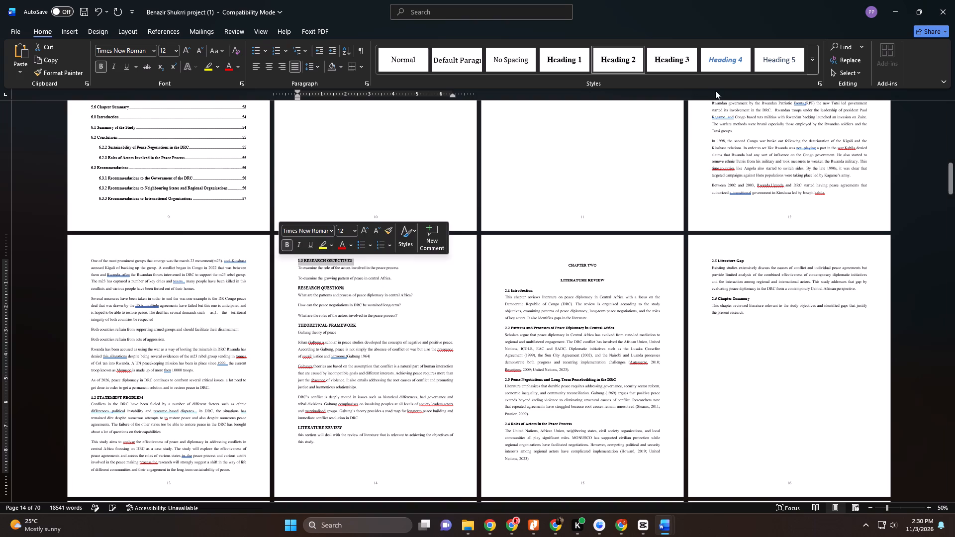
drag(644, 62, 635, 62)
Add the number 1.4 in front of the RESEARCH QUESTIONS heading.
click(297, 287)
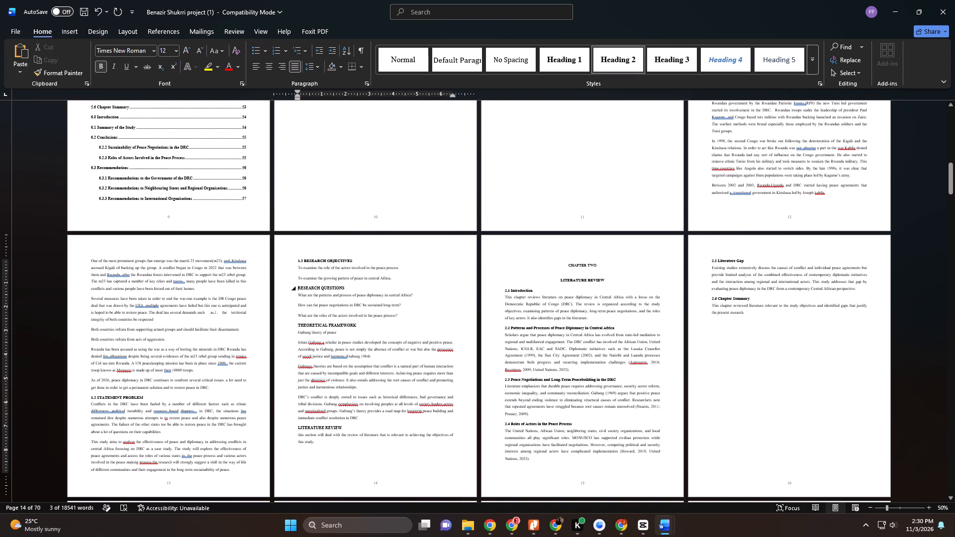
key(1)
key(period)
key(4)
key(space)
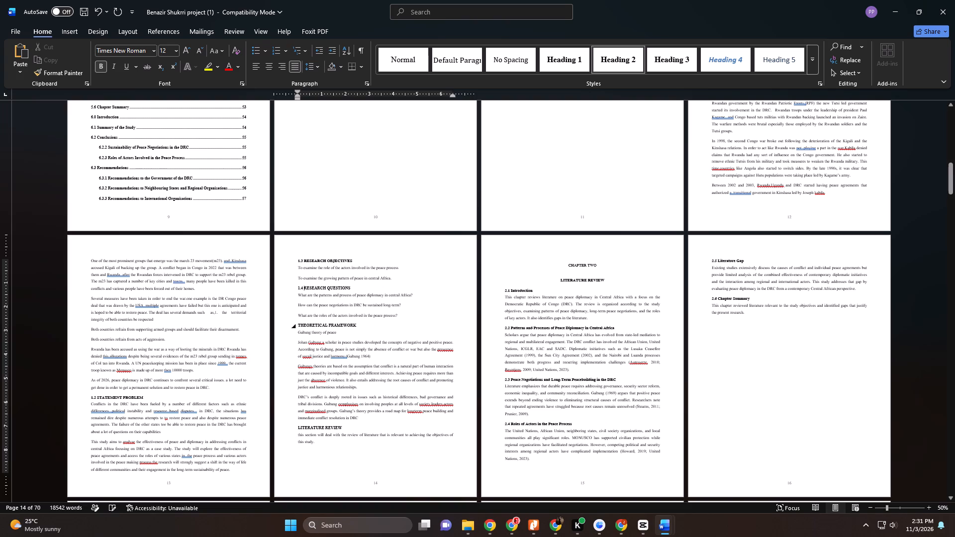
Add the number 1.5 in front of the THEORETICAL FRAMEWORK heading.
click(297, 326)
click(295, 325)
click(299, 325)
click(297, 325)
key(1)
key(period)
key(5)
key(space)
Delete the LITERATURE REVIEW heading and its one-sentence paragraph at the end of Chapter One.
click(298, 427)
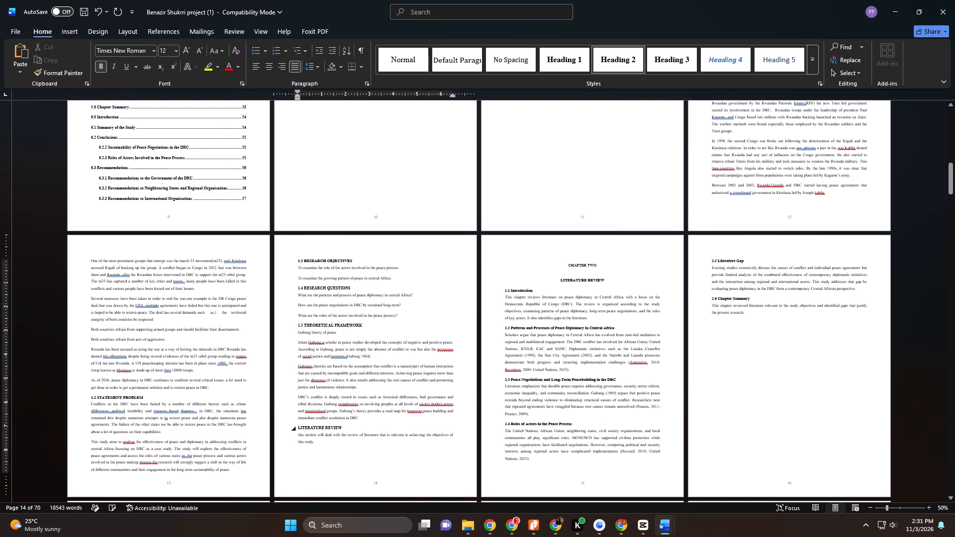
scroll(340, 453, down, 1)
scroll(340, 453, up, 1)
scroll(340, 453, down, 1)
scroll(340, 453, up, 1)
scroll(340, 453, down, 4)
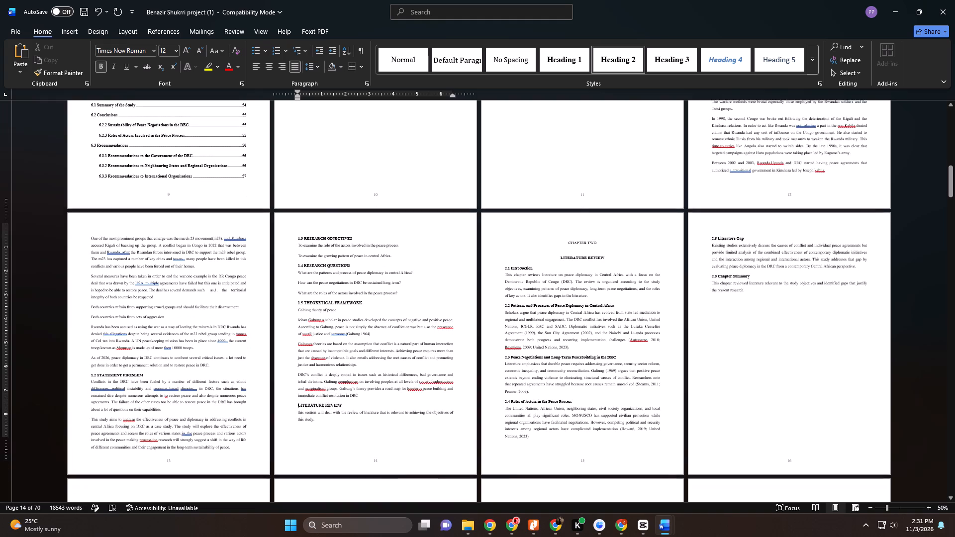
scroll(340, 451, down, 1)
drag(329, 396, 288, 373)
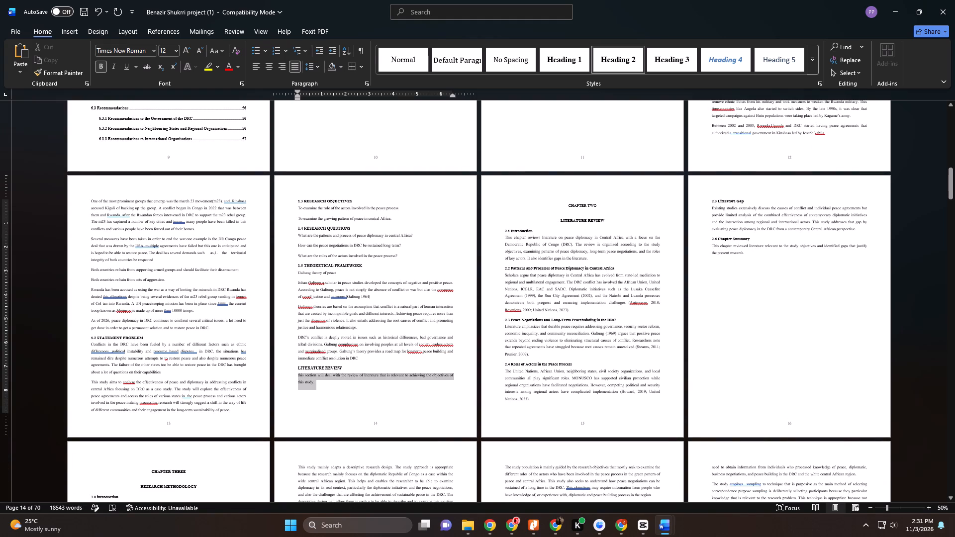
drag(288, 373, 288, 367)
key(Delete)
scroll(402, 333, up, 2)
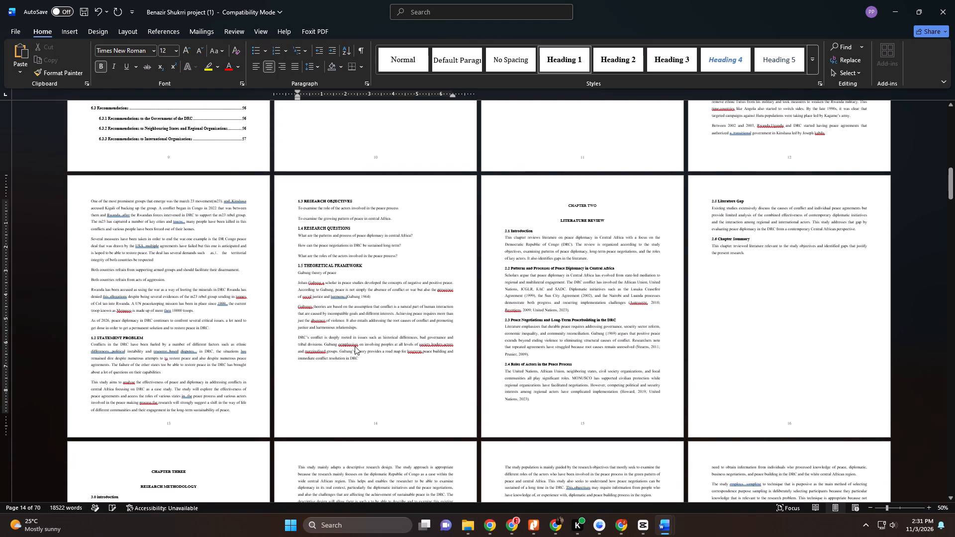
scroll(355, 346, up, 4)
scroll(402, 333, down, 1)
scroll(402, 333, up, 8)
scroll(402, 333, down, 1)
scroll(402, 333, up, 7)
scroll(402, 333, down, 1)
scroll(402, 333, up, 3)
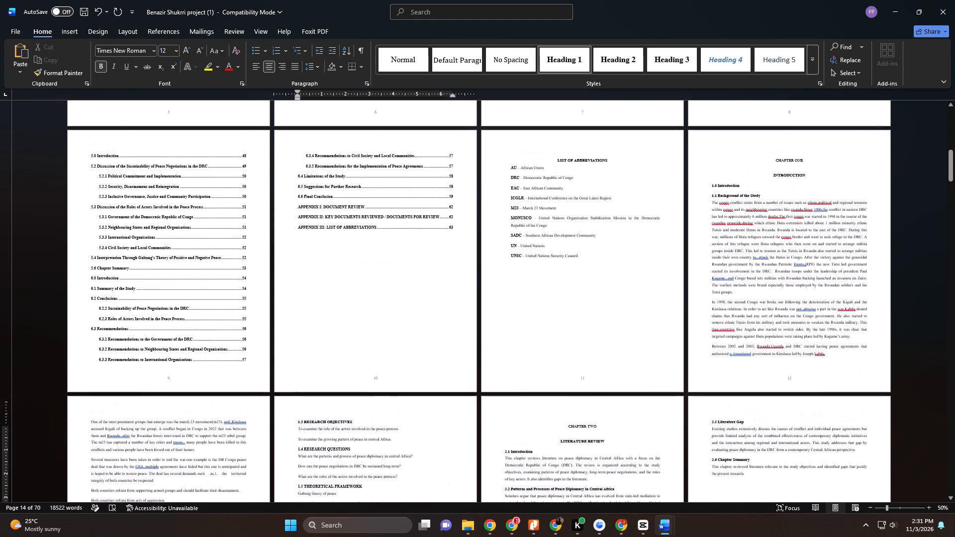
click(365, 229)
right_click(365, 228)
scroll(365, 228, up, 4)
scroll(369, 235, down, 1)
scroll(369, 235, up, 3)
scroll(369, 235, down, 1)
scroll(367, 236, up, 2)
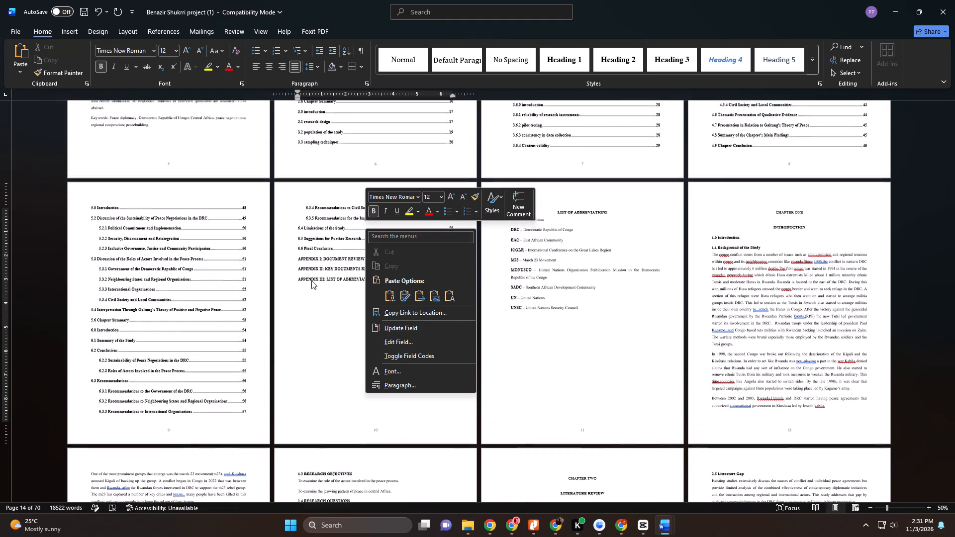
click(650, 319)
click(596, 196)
Save the document.
scroll(605, 225, up, 3)
scroll(606, 235, down, 1)
scroll(606, 235, up, 7)
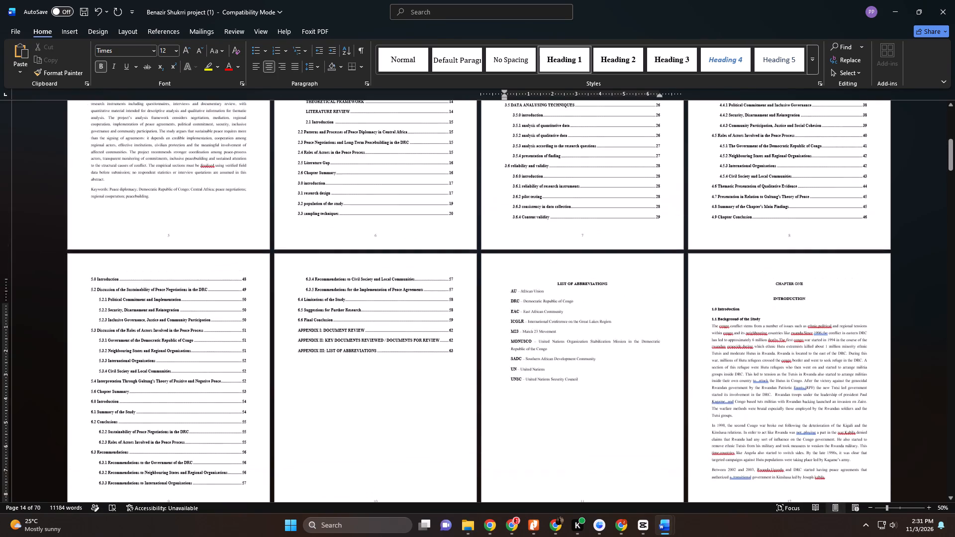
scroll(612, 236, up, 1)
scroll(612, 236, down, 1)
scroll(612, 236, up, 6)
scroll(612, 236, down, 1)
scroll(612, 236, up, 1)
scroll(612, 236, down, 1)
scroll(612, 236, up, 5)
scroll(612, 236, down, 1)
scroll(612, 236, up, 1)
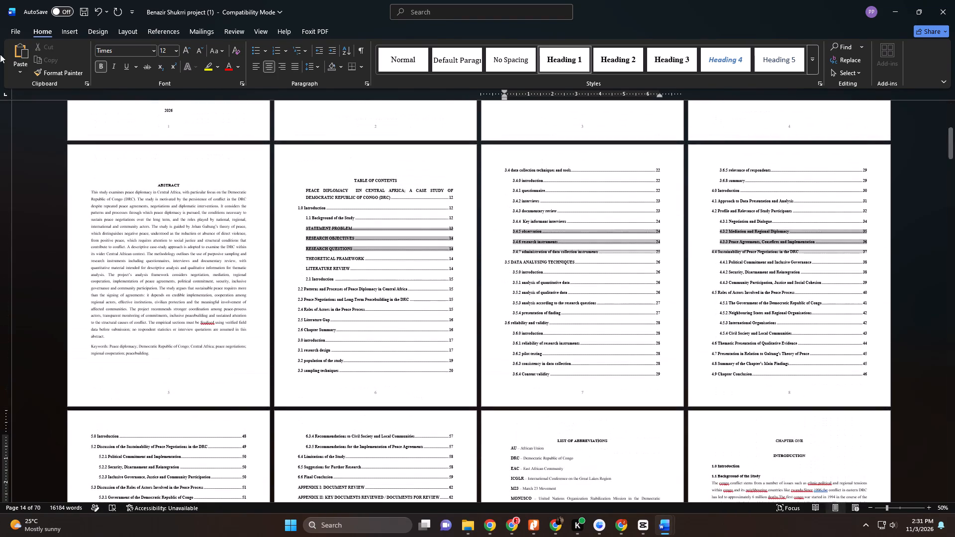
click(85, 8)
Insert a page break after the Keywords paragraph of the Abstract to make a blank page before the table of contents.
scroll(185, 147, up, 17)
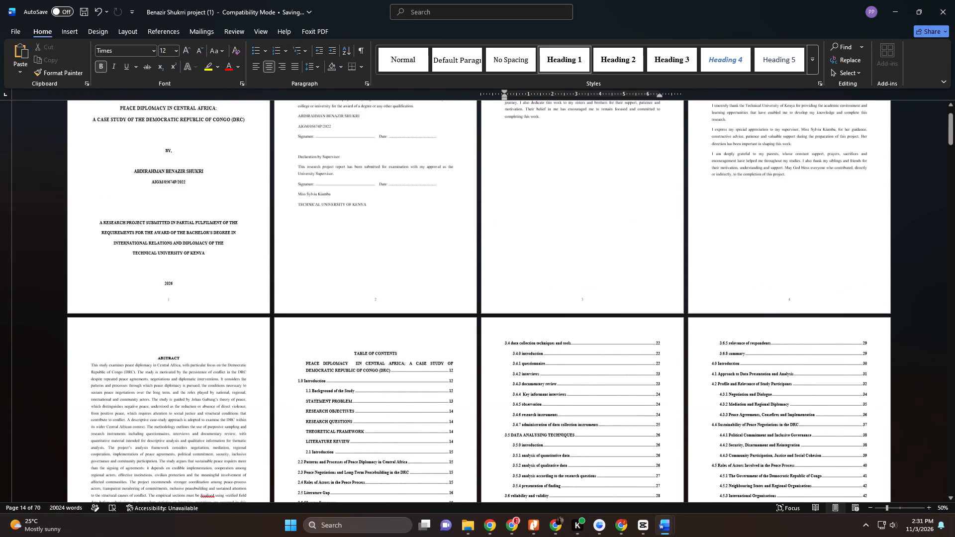
scroll(240, 193, up, 7)
scroll(267, 207, down, 1)
scroll(267, 207, up, 1)
scroll(267, 207, down, 1)
scroll(267, 207, up, 2)
scroll(429, 325, up, 1)
scroll(429, 325, down, 2)
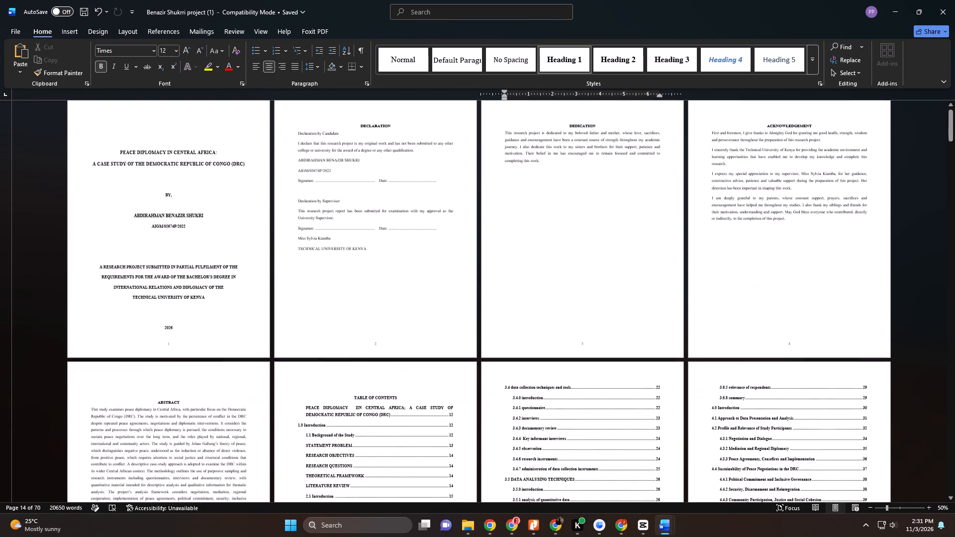
scroll(429, 325, down, 1)
scroll(430, 325, up, 1)
scroll(430, 327, down, 7)
scroll(233, 391, up, 1)
scroll(233, 391, down, 1)
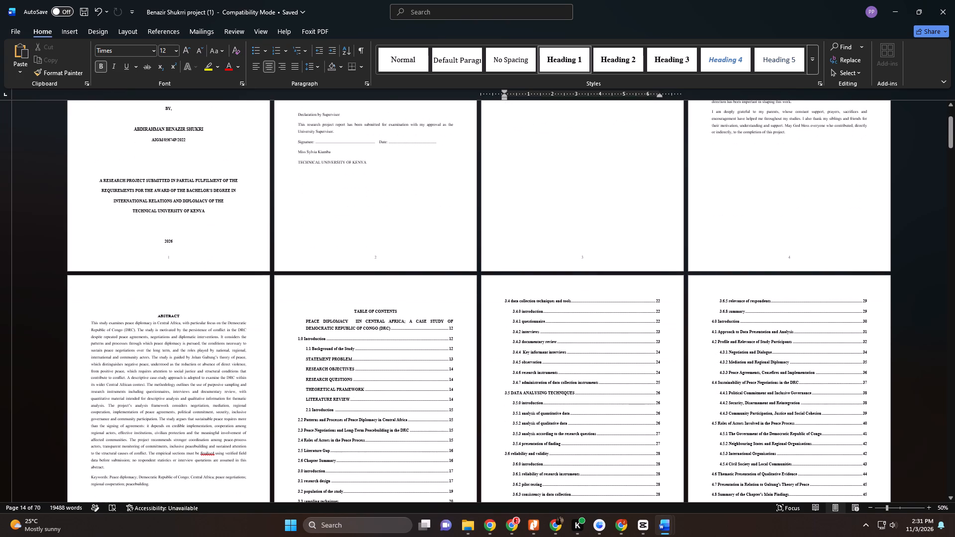
click(155, 483)
key(ctrl+Return)
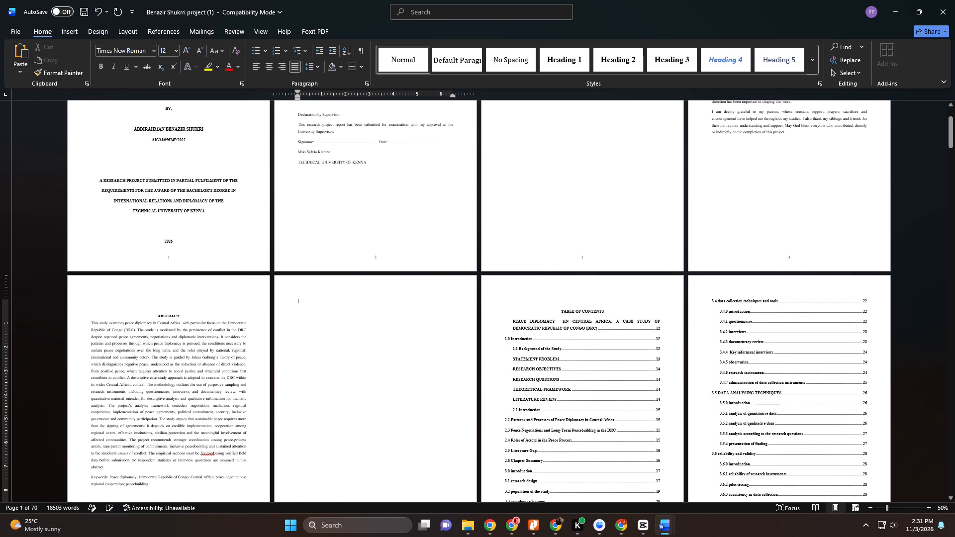
Insert the built-in Automatic Table 2 table of contents on the blank page after the Abstract.
click(173, 28)
click(25, 62)
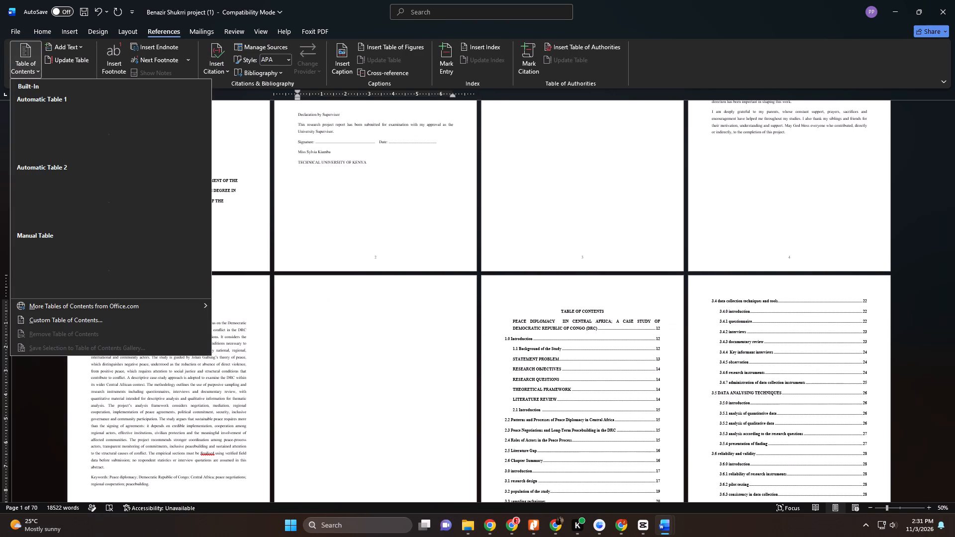
click(129, 191)
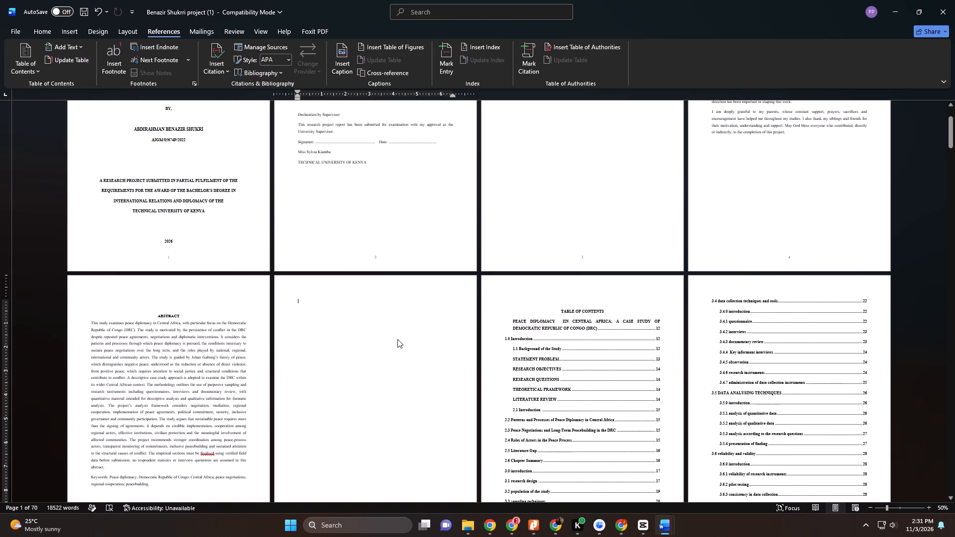
Delete the old bold TABLE OF CONTENTS after the new one, together with the blank page before the List of Abbreviations.
scroll(445, 309, up, 1)
scroll(445, 309, down, 2)
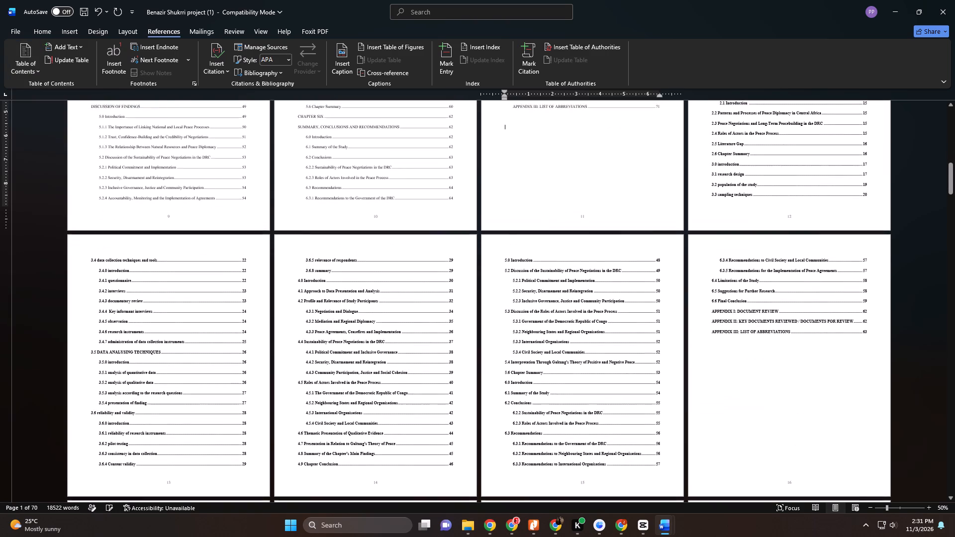
scroll(445, 309, up, 3)
scroll(445, 309, down, 1)
drag(877, 338, 875, 112)
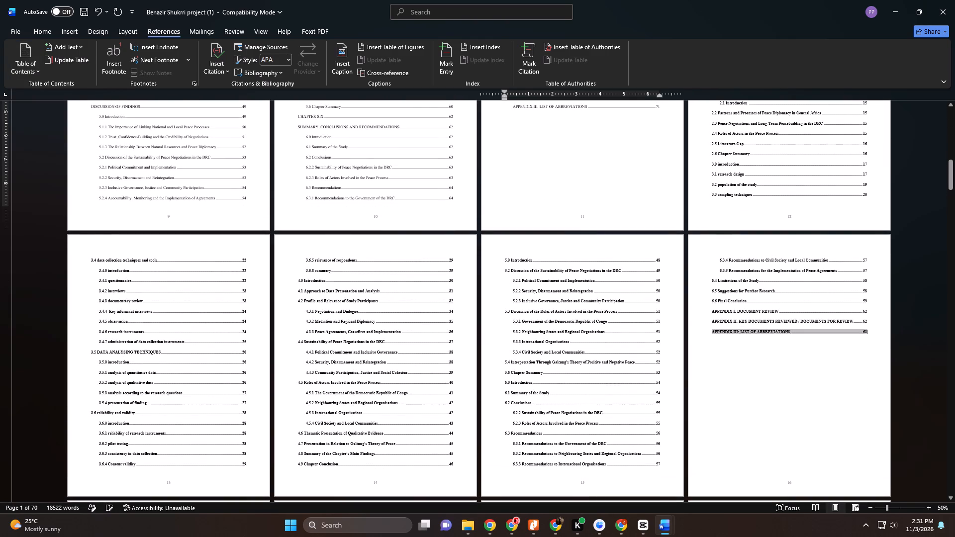
drag(875, 112, 798, 3)
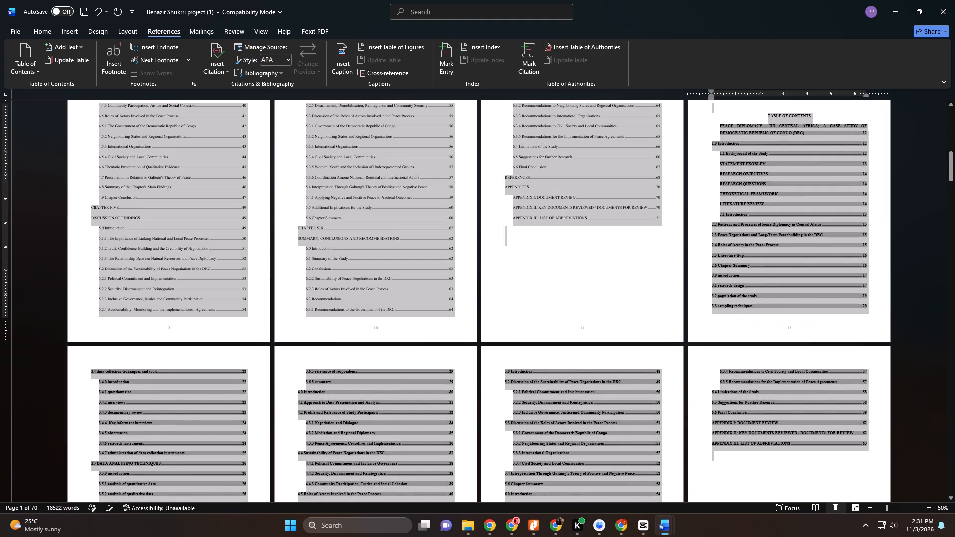
drag(798, 3, 782, 243)
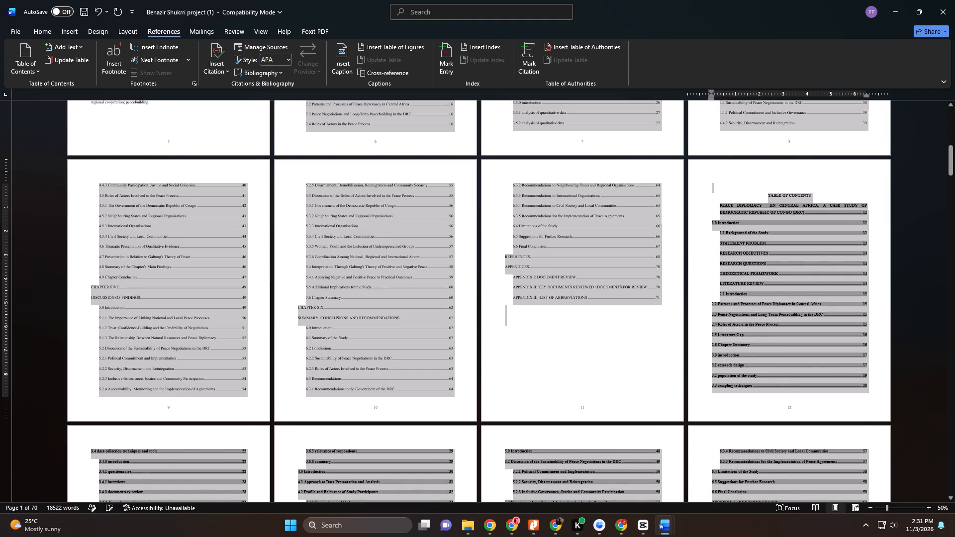
drag(782, 243, 760, 193)
key(BackSpace)
key(Delete)
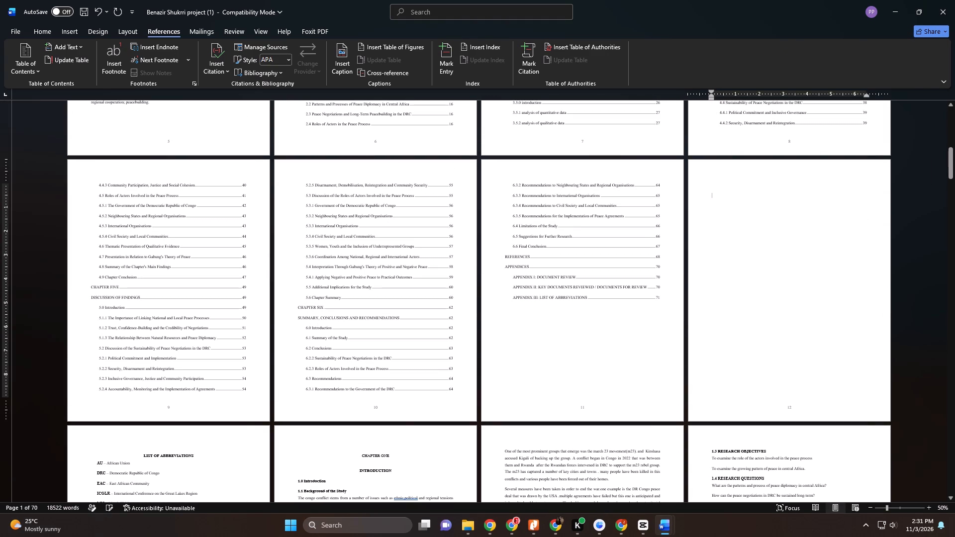
drag(730, 178, 748, 213)
key(Delete)
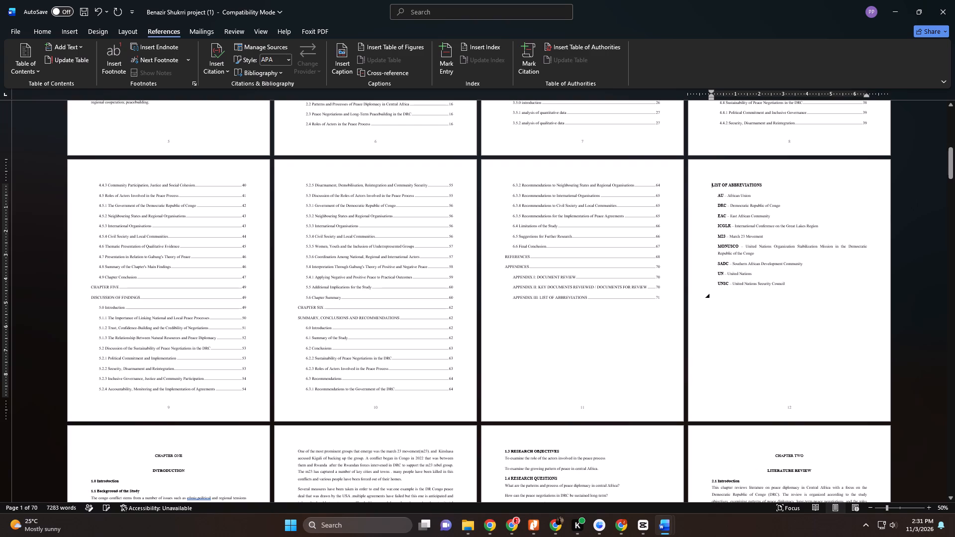
Apply the Heading 1 style to the LIST OF ABBREVIATIONS heading.
click(691, 184)
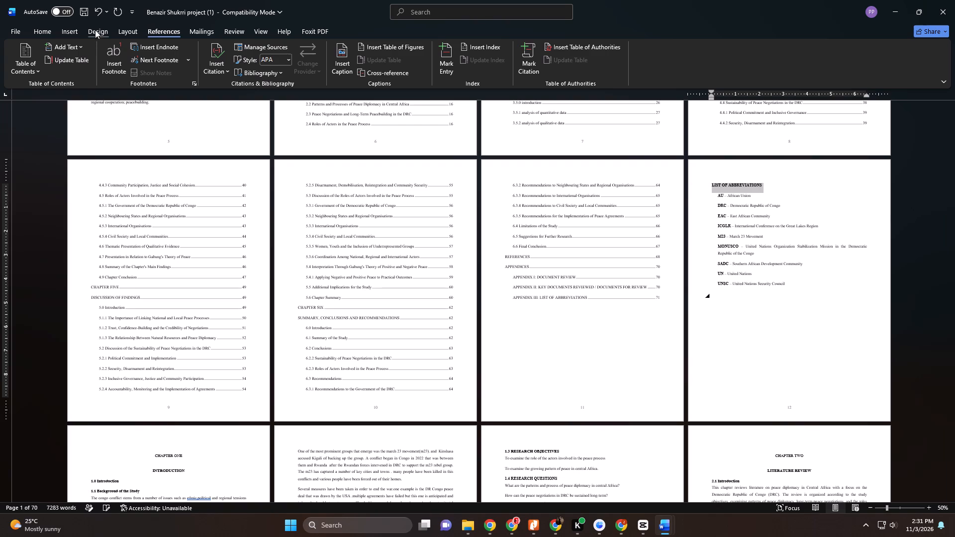
click(50, 25)
click(555, 68)
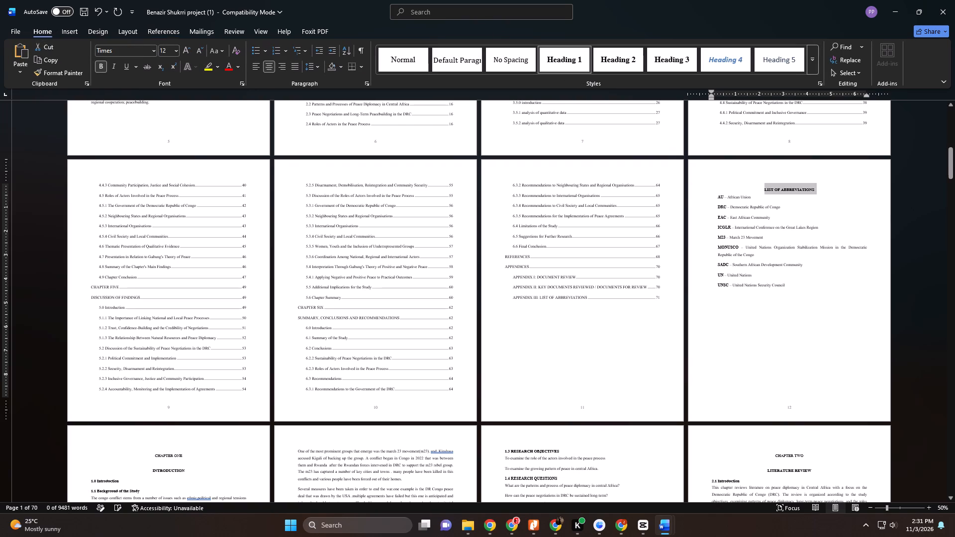
Insert page numbers at the bottom of the page using the centred Plain Number 2 design.
scroll(715, 278, up, 7)
scroll(712, 279, down, 1)
scroll(712, 279, up, 11)
scroll(712, 280, down, 1)
scroll(255, 282, up, 4)
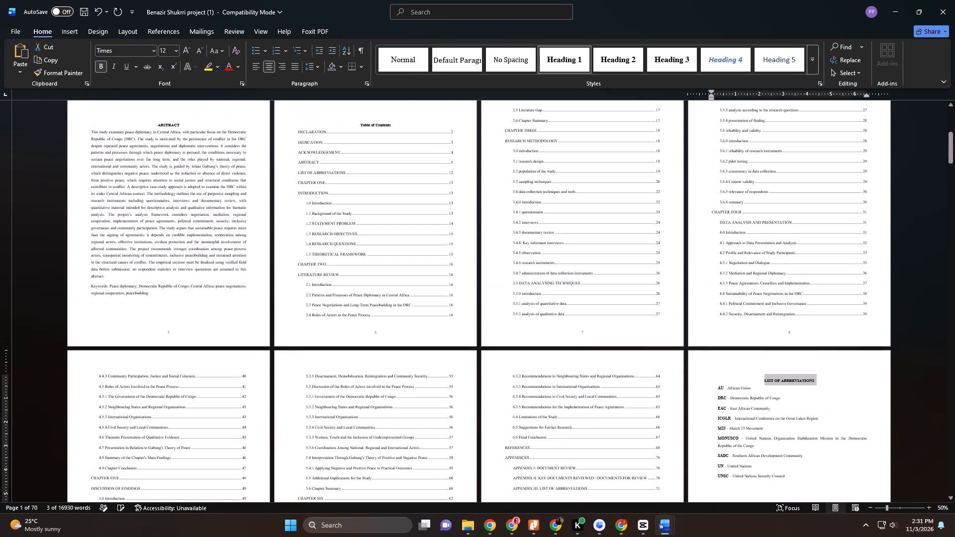
scroll(256, 290, up, 1)
scroll(254, 268, down, 1)
scroll(254, 268, up, 11)
scroll(238, 298, down, 1)
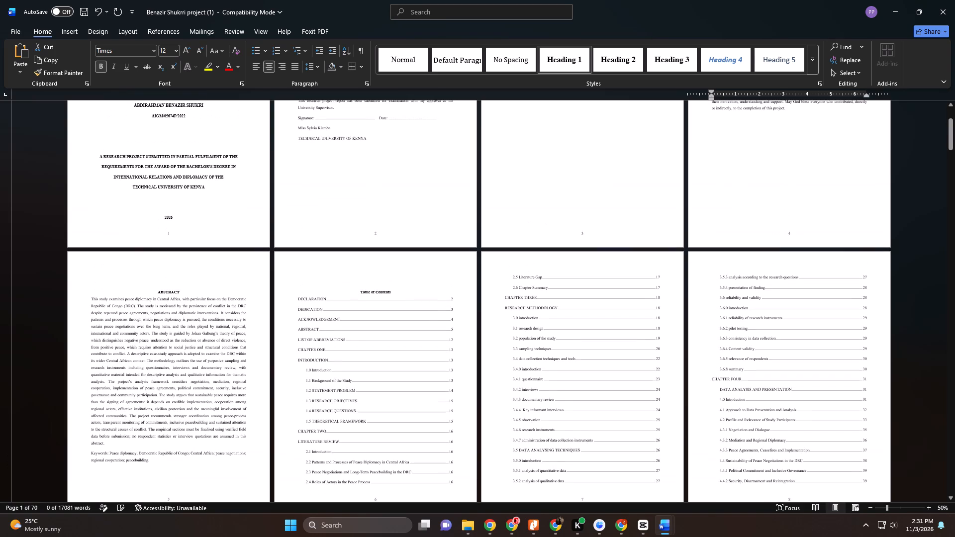
click(67, 34)
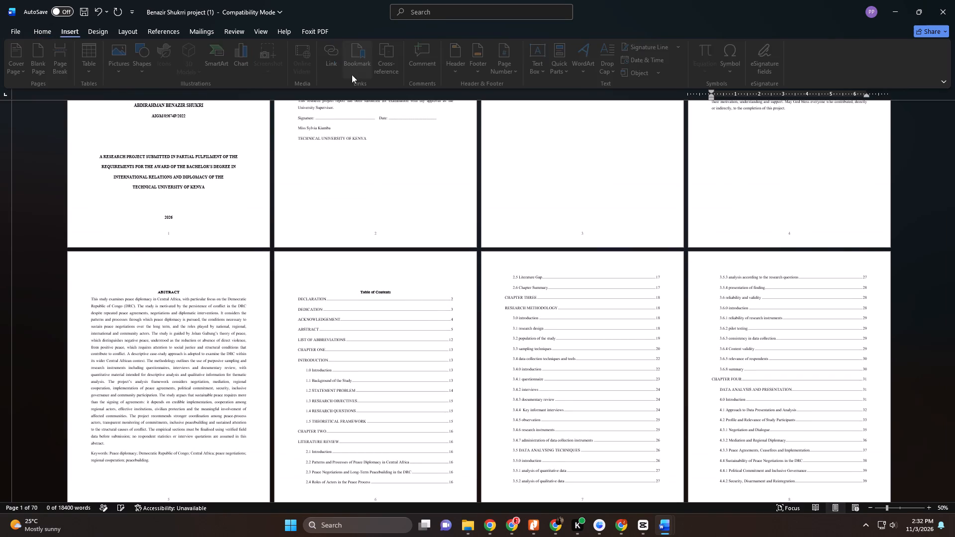
click(505, 67)
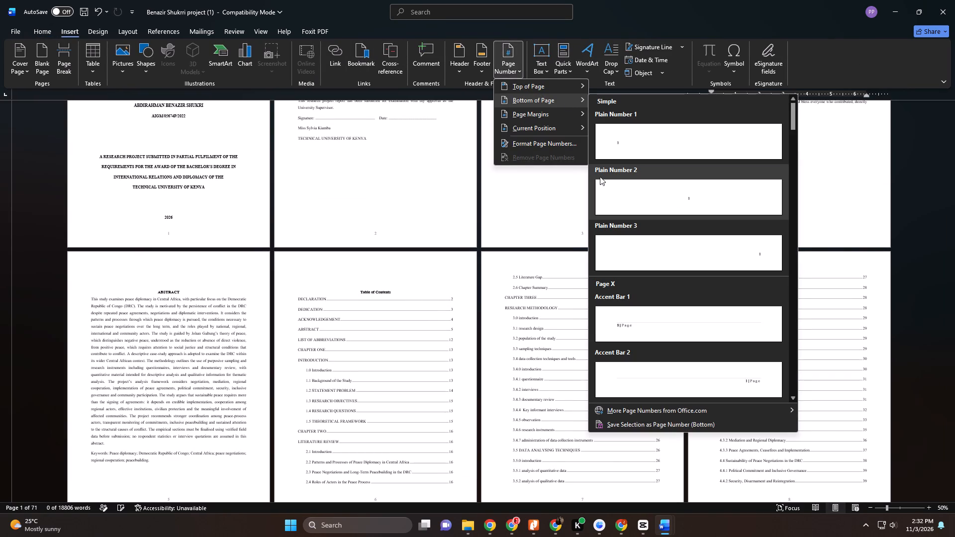
click(694, 197)
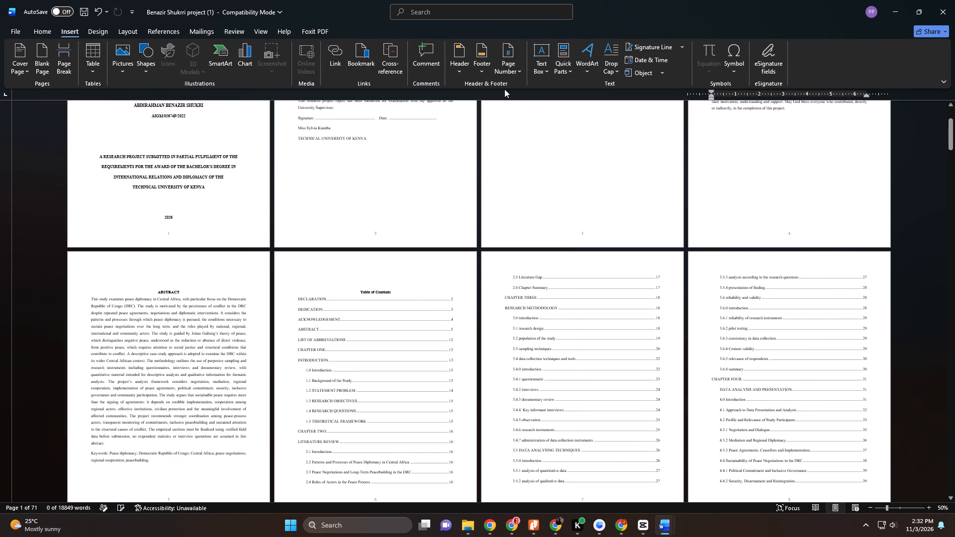
click(499, 75)
click(503, 72)
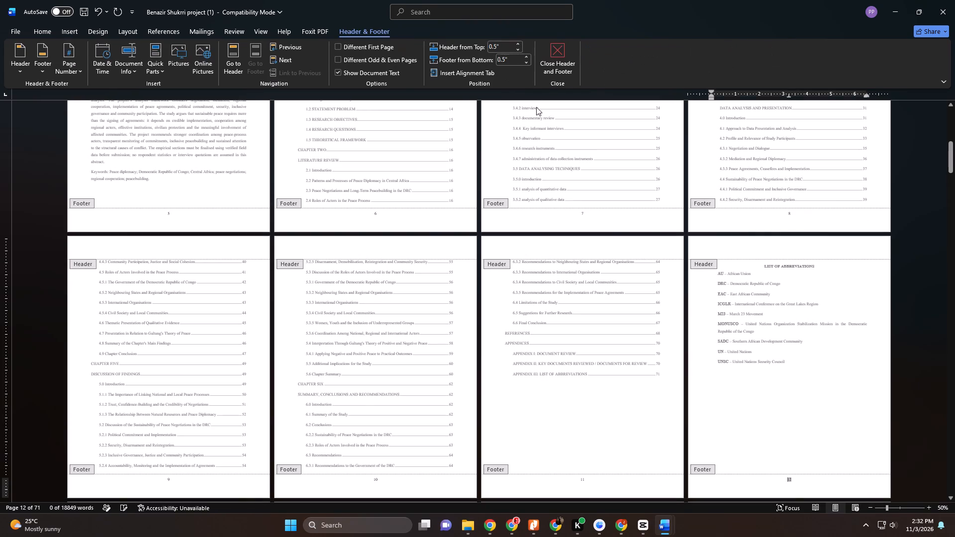
Format the page numbers as lowercase Roman numerals (i, ii, iii) starting at i.
click(75, 32)
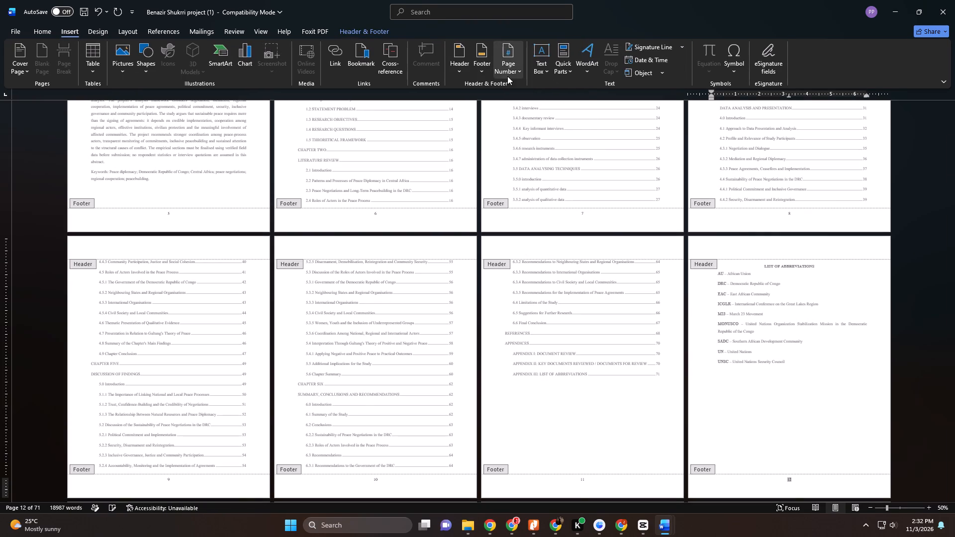
click(506, 74)
click(535, 130)
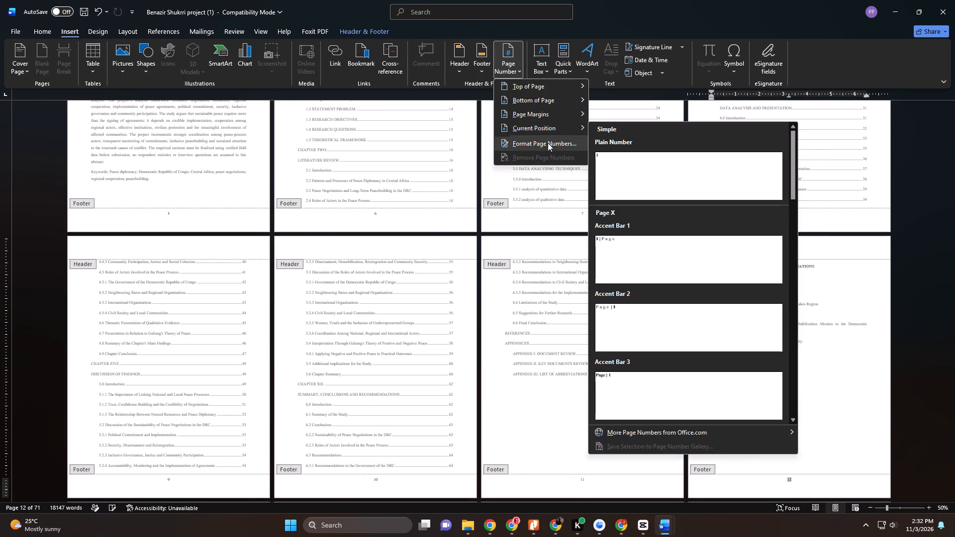
click(548, 143)
click(532, 204)
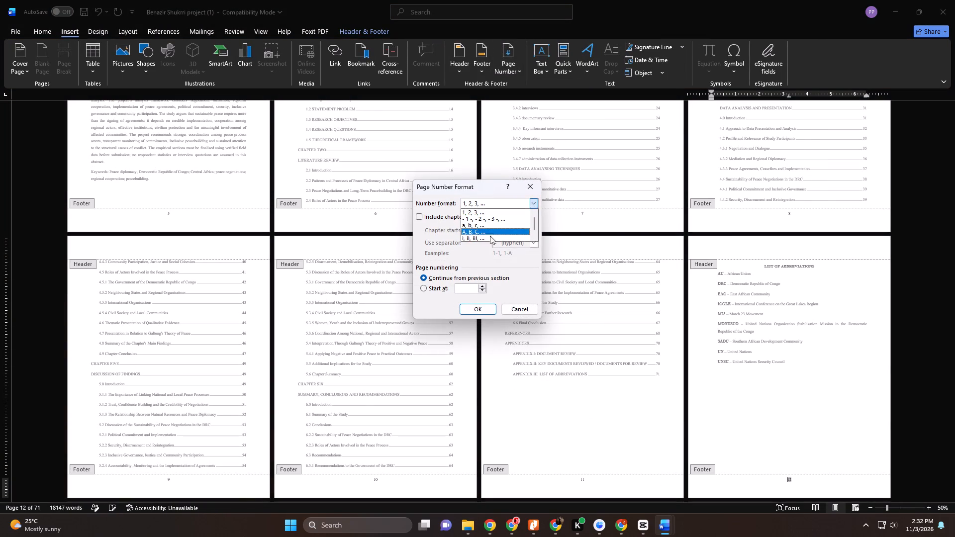
click(489, 238)
click(482, 284)
click(482, 308)
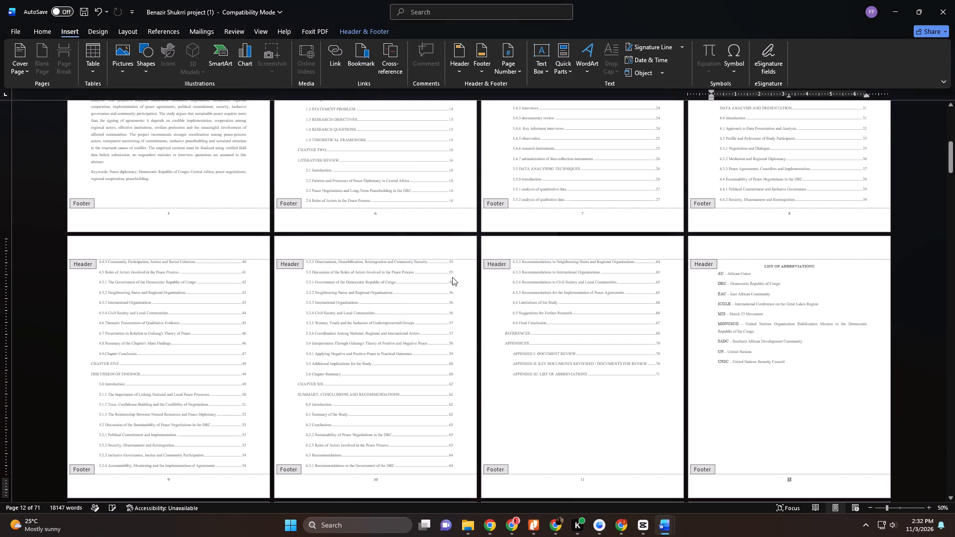
Check the footer page numbers from the cover page through Chapter Three, and leave footer editing.
scroll(461, 265, up, 1)
scroll(461, 265, down, 1)
scroll(461, 266, up, 1)
scroll(461, 266, down, 3)
scroll(460, 264, up, 1)
scroll(460, 264, down, 2)
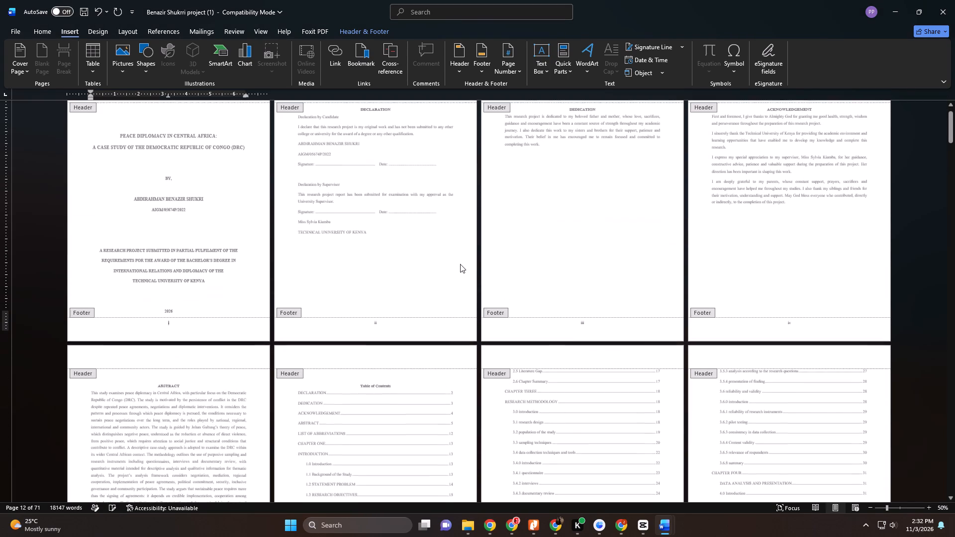
scroll(460, 264, down, 1)
scroll(460, 264, up, 1)
scroll(460, 264, down, 1)
scroll(460, 264, up, 1)
scroll(460, 264, down, 3)
drag(949, 128, 954, 201)
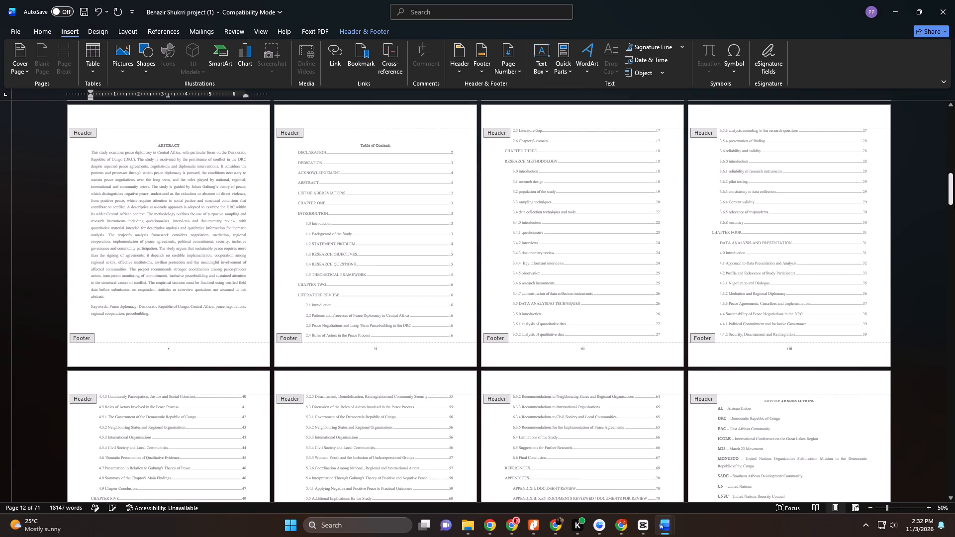
drag(954, 201, 954, 212)
scroll(634, 277, down, 4)
scroll(634, 277, up, 1)
scroll(634, 277, down, 3)
scroll(634, 277, up, 1)
scroll(634, 277, down, 1)
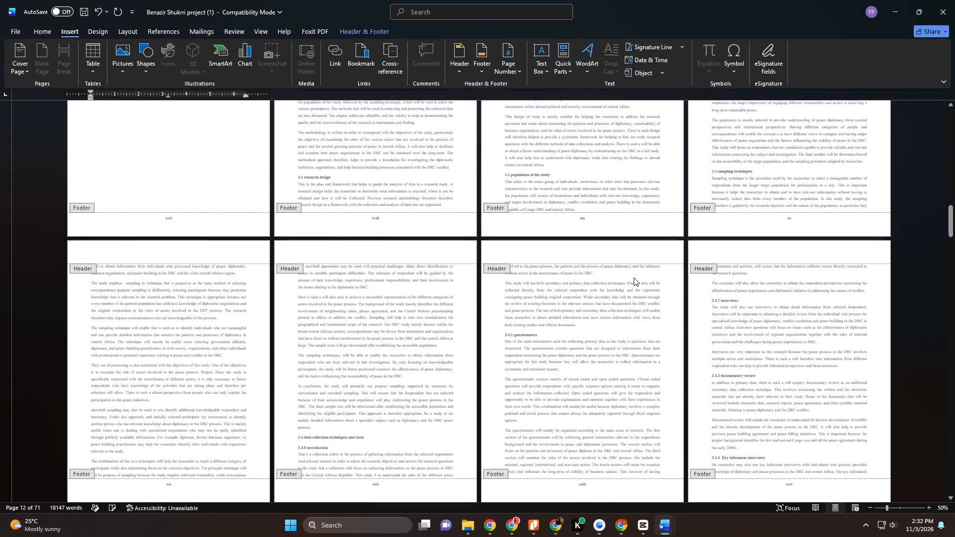
scroll(630, 275, up, 1)
scroll(630, 274, down, 1)
scroll(630, 274, up, 3)
scroll(632, 271, down, 1)
scroll(632, 271, up, 1)
scroll(632, 271, down, 1)
scroll(632, 271, up, 7)
scroll(634, 268, down, 1)
scroll(634, 268, up, 5)
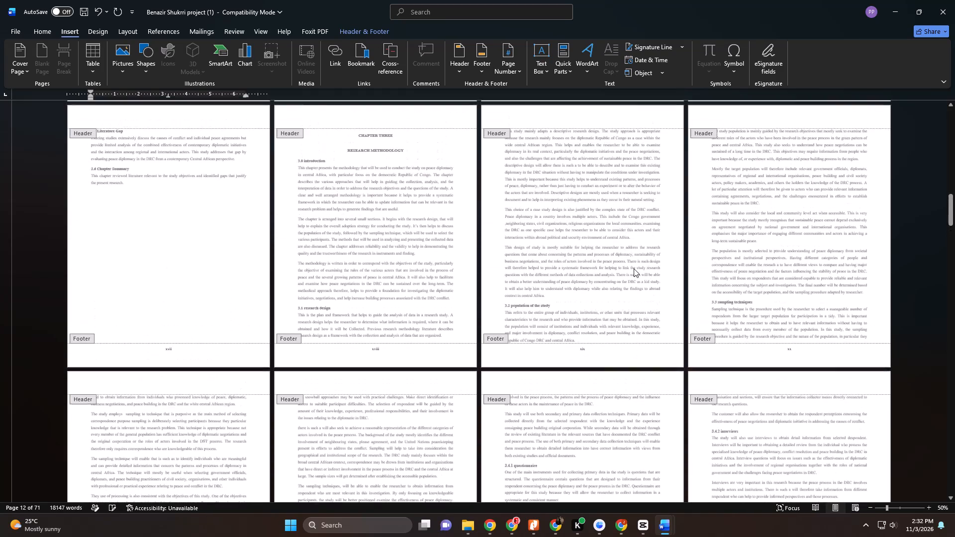
double_click(527, 225)
Insert a next-page section break just before the CHAPTER ONE heading.
scroll(528, 225, down, 1)
scroll(528, 225, up, 14)
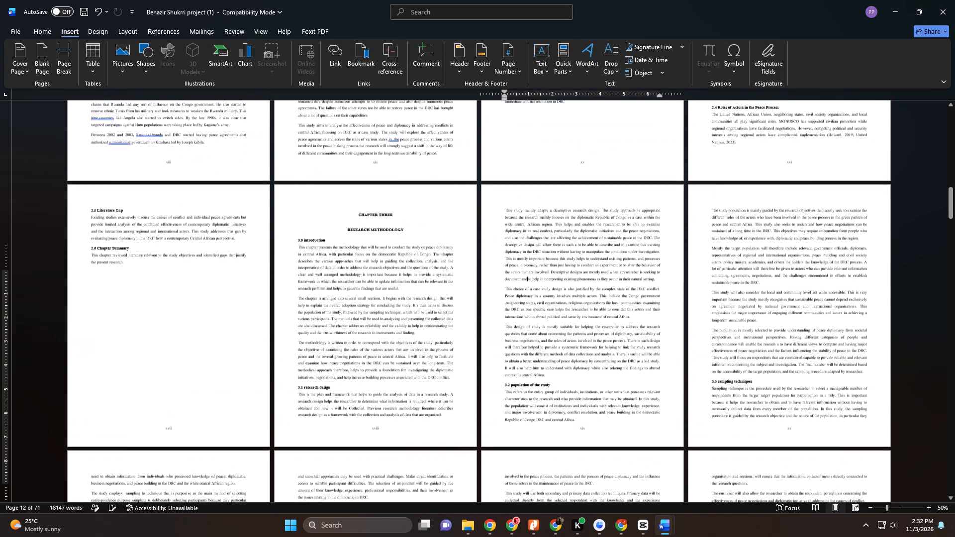
scroll(528, 225, down, 1)
scroll(528, 225, up, 9)
scroll(528, 225, down, 1)
scroll(528, 225, up, 10)
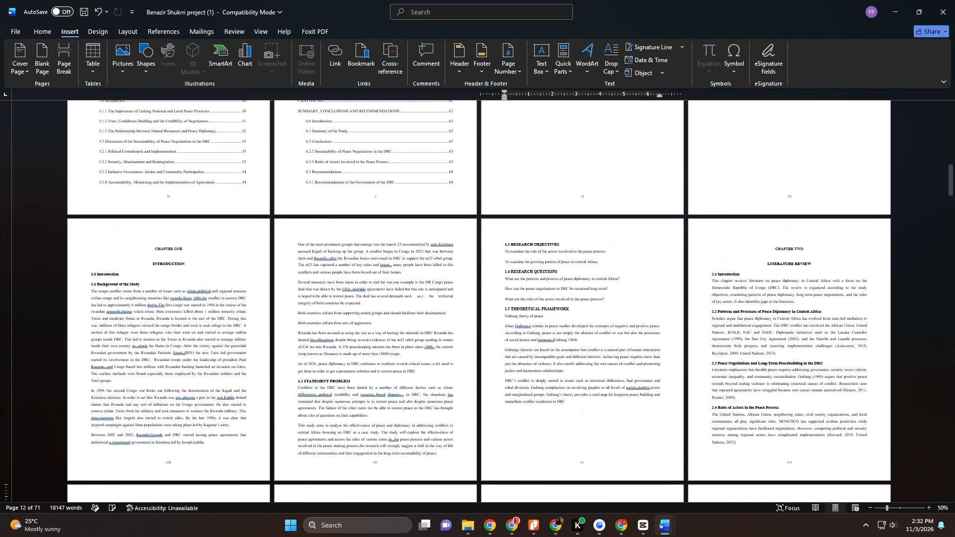
click(156, 248)
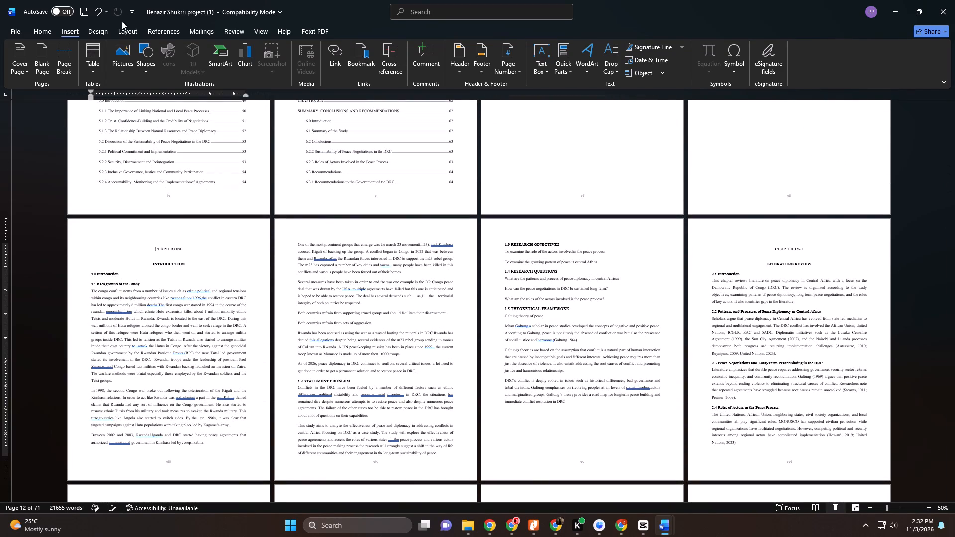
click(125, 30)
click(135, 47)
click(207, 187)
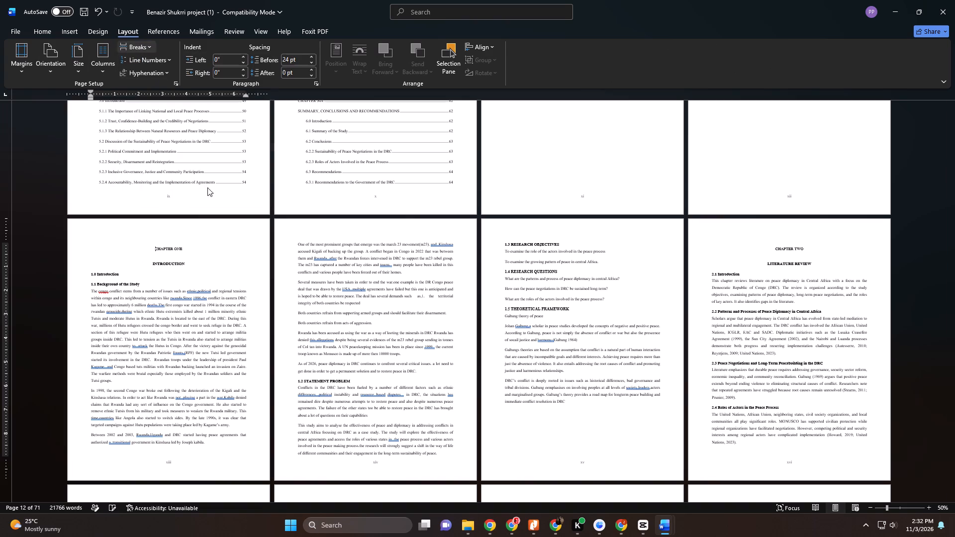
Change the page number format of the section starting at Chapter One to 1, 2, 3.
click(65, 31)
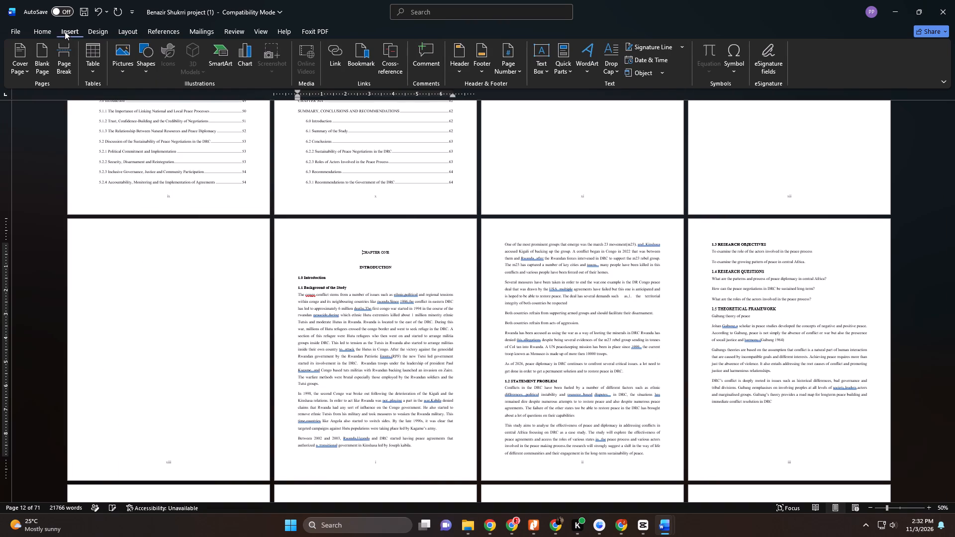
click(513, 70)
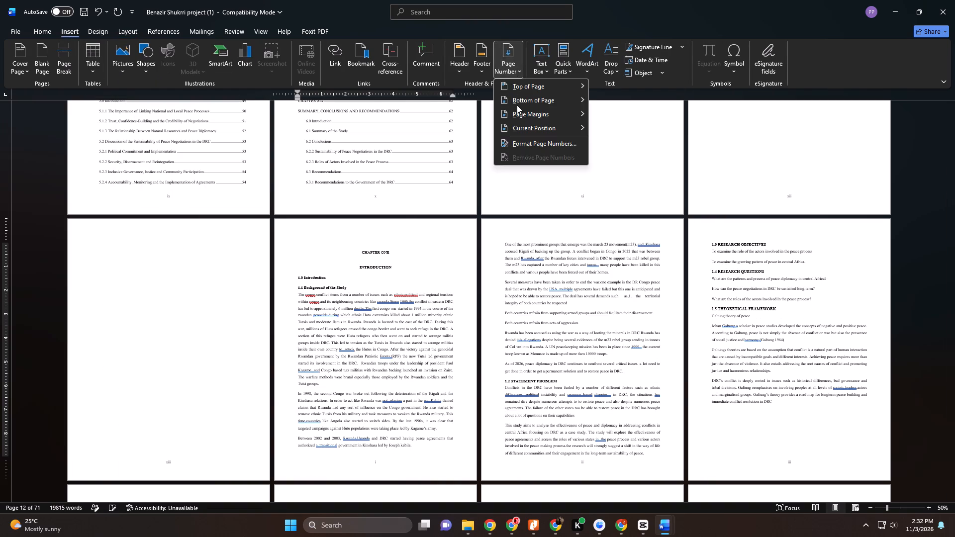
click(539, 145)
click(535, 206)
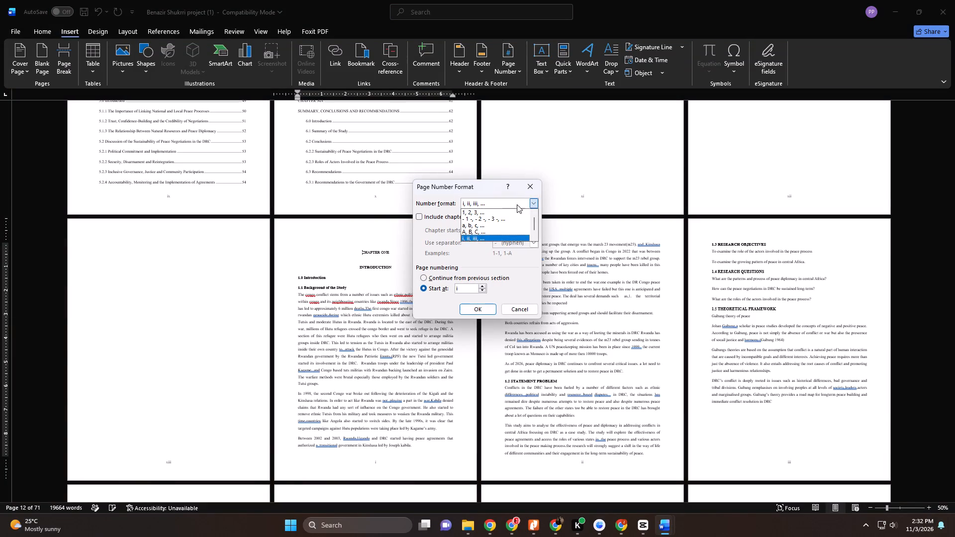
click(492, 213)
click(482, 310)
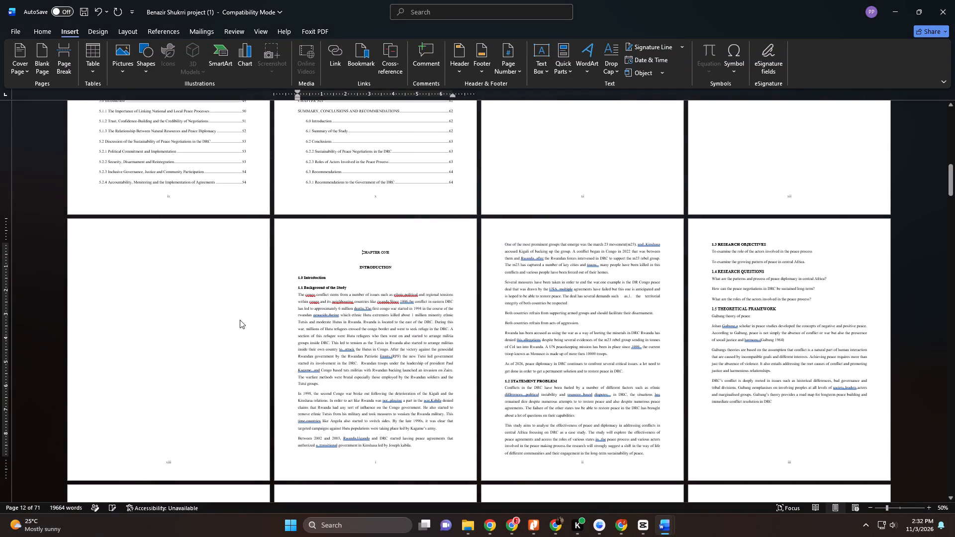
Remove the blank page between the list of abbreviations and Chapter One.
drag(167, 267, 185, 335)
drag(185, 335, 194, 374)
key(BackSpace)
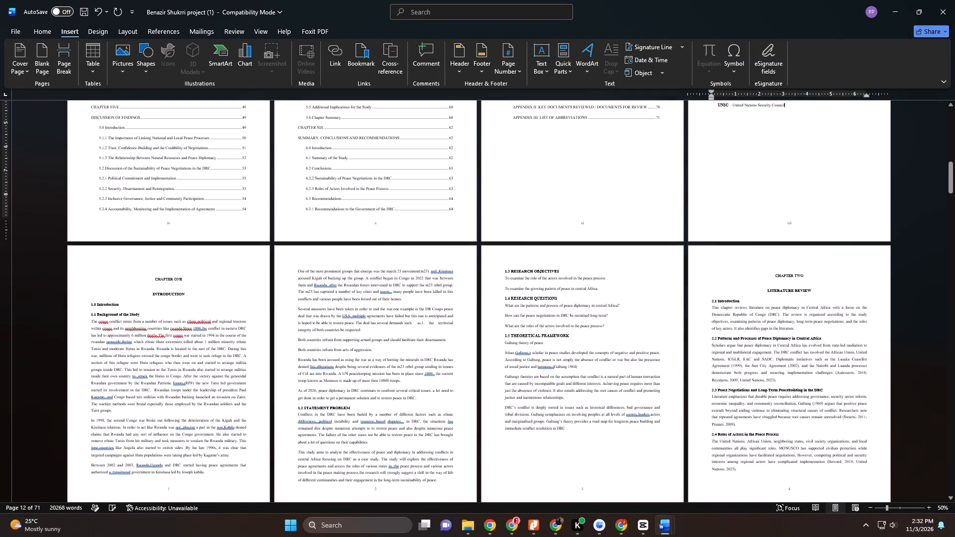
Update the table of contents with the page-numbers-only option.
scroll(250, 277, up, 16)
click(365, 253)
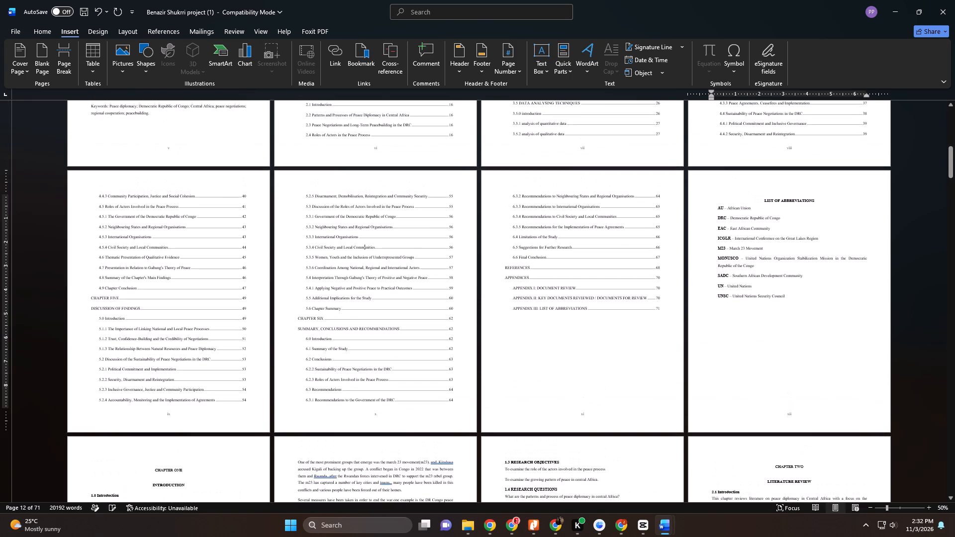
right_click(365, 253)
click(399, 350)
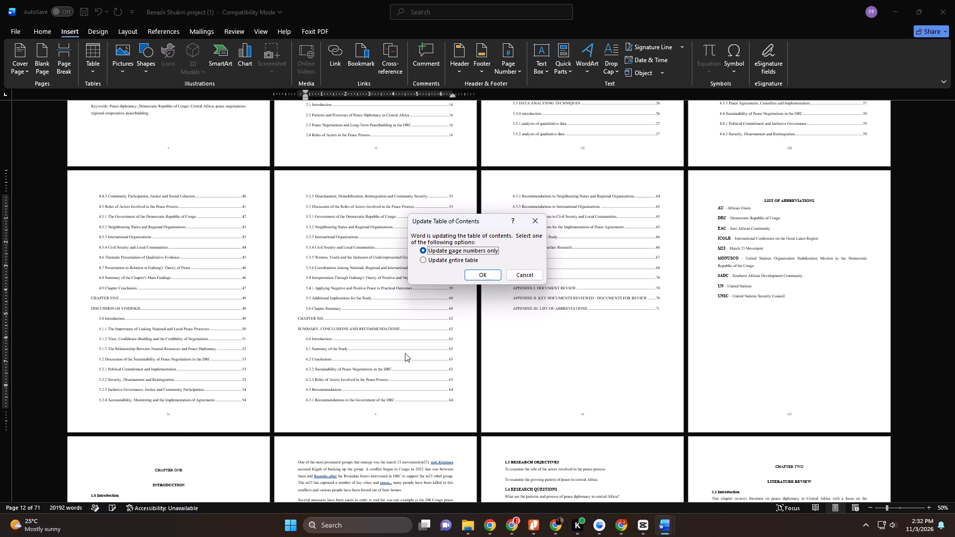
click(485, 276)
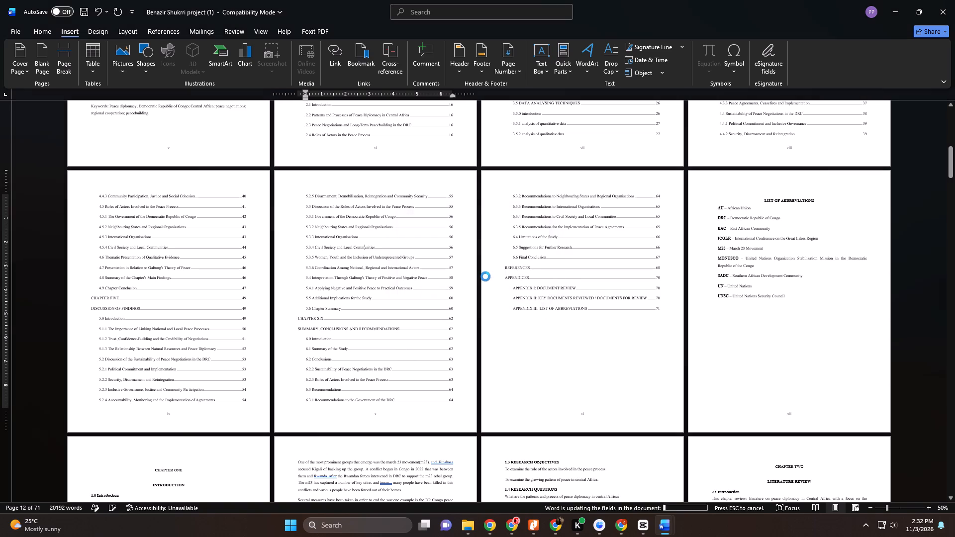
Check the page numbers listed throughout the table of contents.
scroll(485, 276, up, 9)
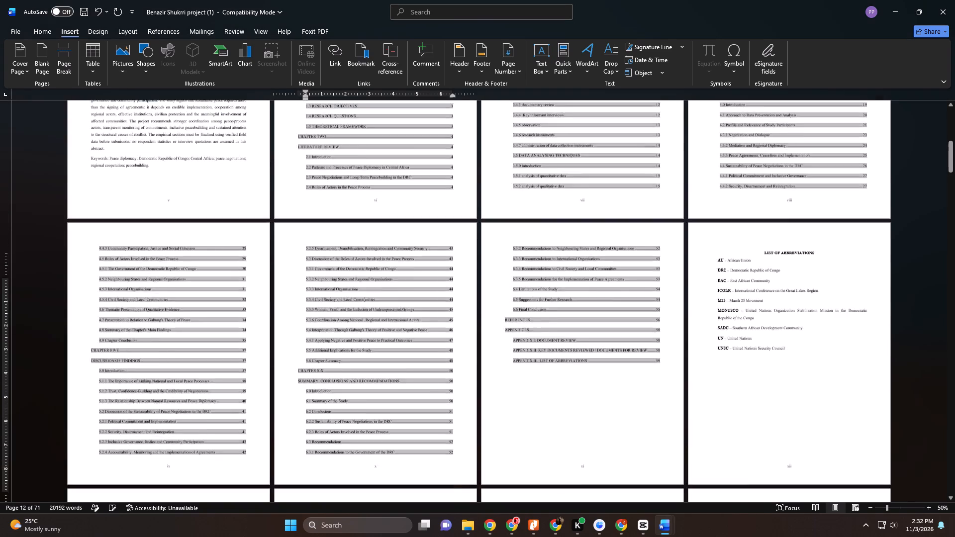
scroll(485, 276, up, 1)
scroll(485, 276, down, 1)
scroll(485, 276, up, 3)
scroll(485, 276, down, 1)
scroll(485, 276, up, 7)
scroll(485, 276, down, 1)
scroll(485, 276, up, 1)
scroll(485, 276, down, 1)
scroll(485, 276, up, 1)
scroll(492, 278, down, 1)
scroll(492, 278, up, 5)
scroll(460, 283, down, 1)
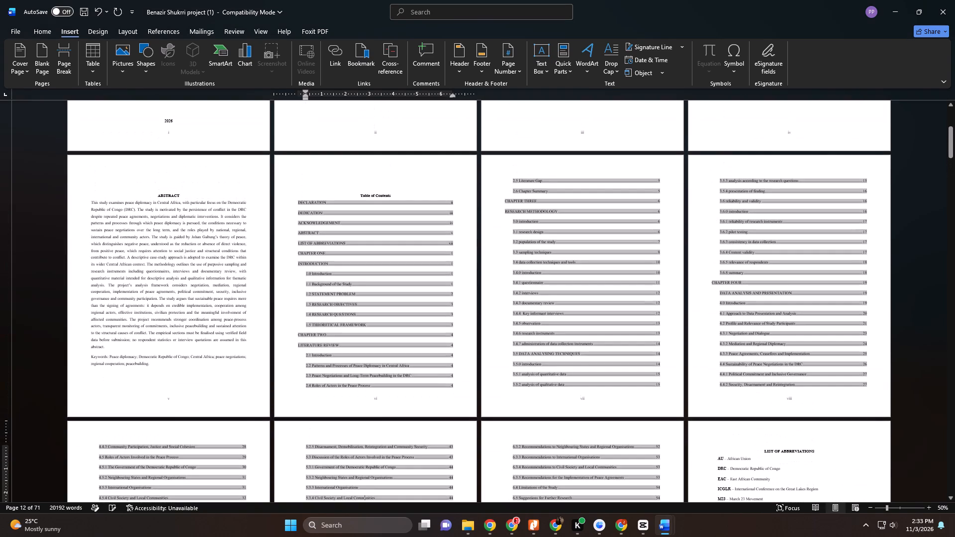
Delete the empty line above the Table of Contents title.
click(372, 184)
key(Delete)
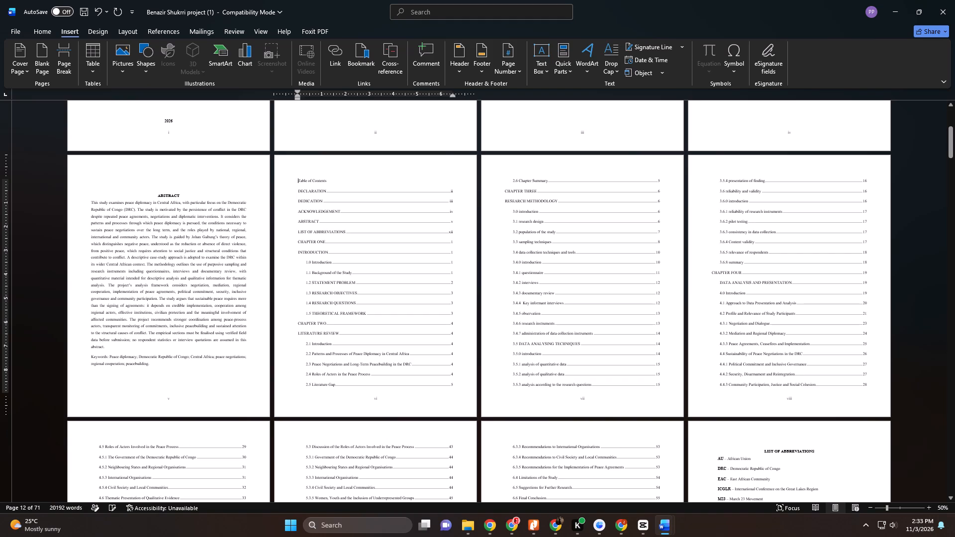
Format the Table of Contents title as centred, uppercase and bold.
click(279, 180)
click(45, 29)
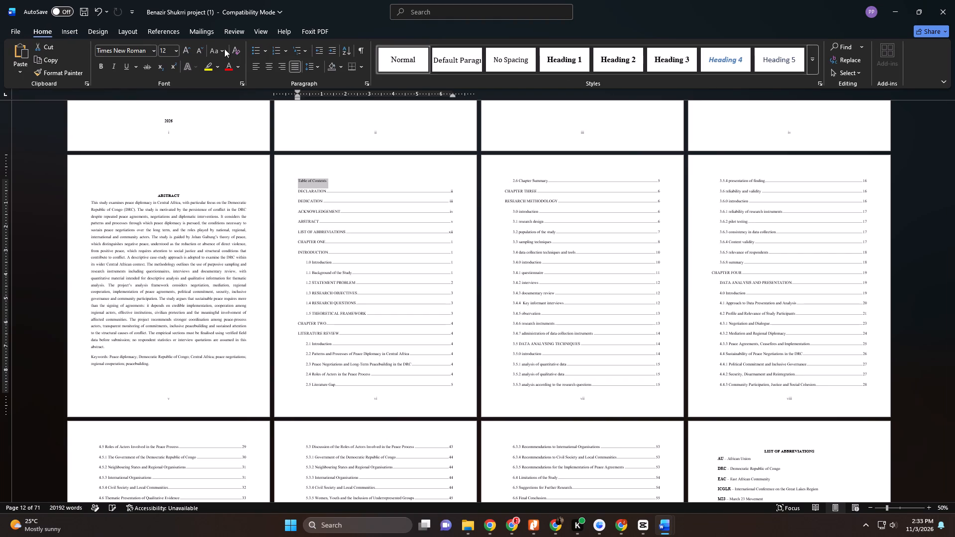
click(267, 63)
click(216, 51)
click(248, 89)
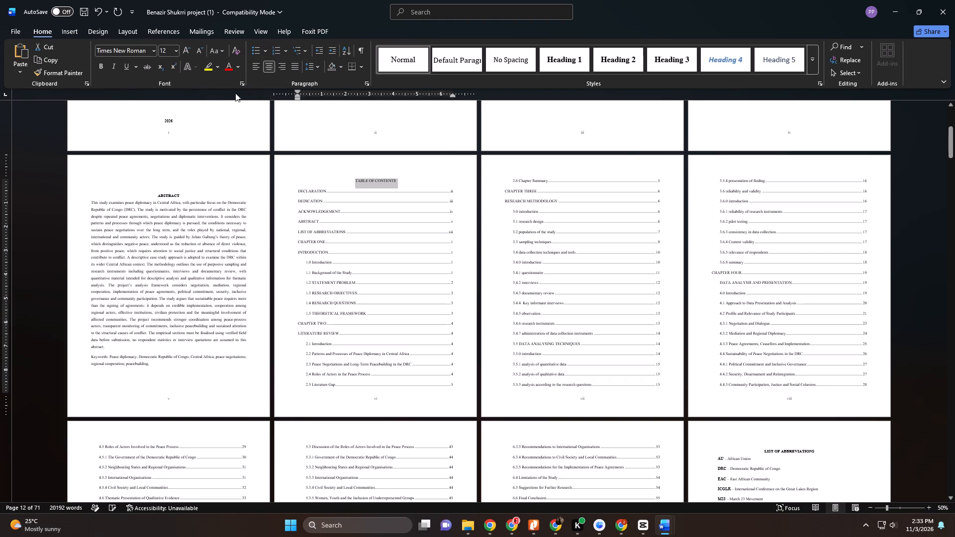
click(104, 66)
Look over the front matter pages and save the document.
scroll(382, 183, up, 9)
scroll(382, 184, down, 1)
scroll(382, 184, up, 1)
scroll(382, 184, down, 1)
scroll(382, 184, up, 1)
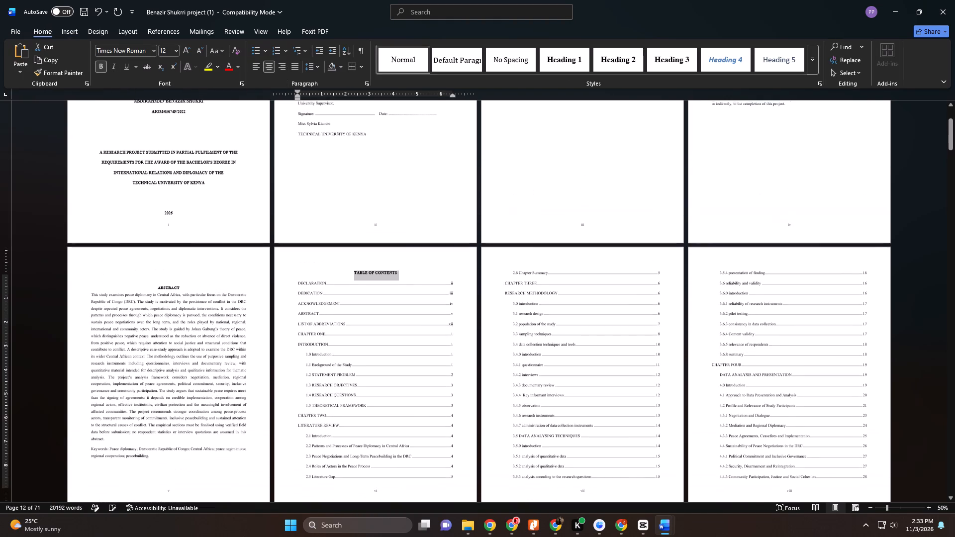
scroll(382, 184, up, 2)
scroll(382, 184, down, 1)
scroll(382, 184, up, 7)
key(ctrl+s)
key(ctrl+s)
key(ctrl+s)
key(ctrl+s)
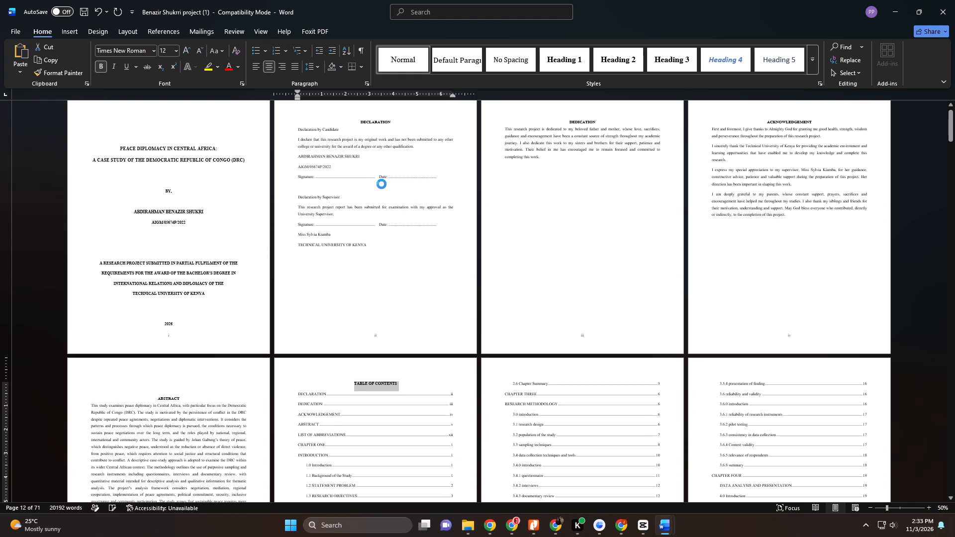
key(ctrl+s)
key(ctrl+s)
Insert a next-page section break after the year 2026 on the cover page.
click(184, 319)
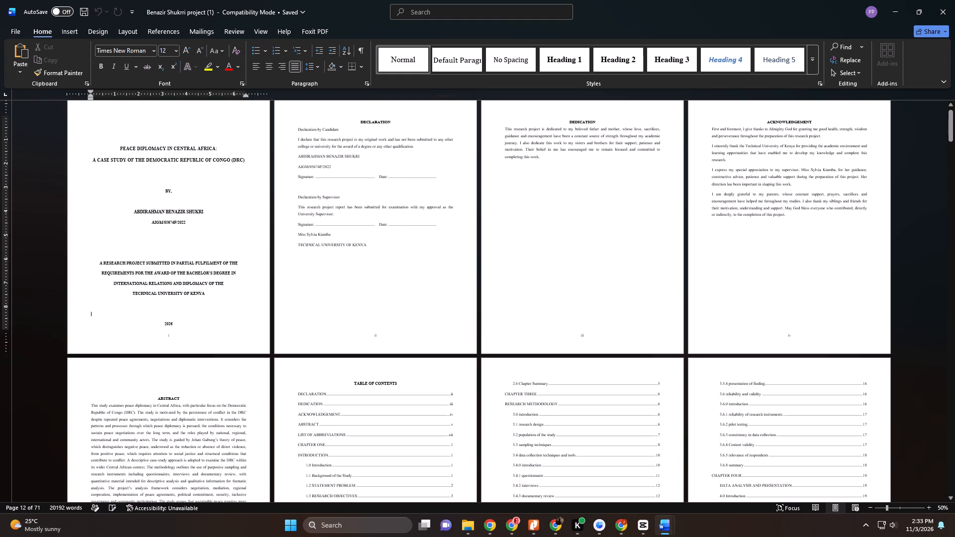
click(181, 323)
click(137, 30)
click(147, 47)
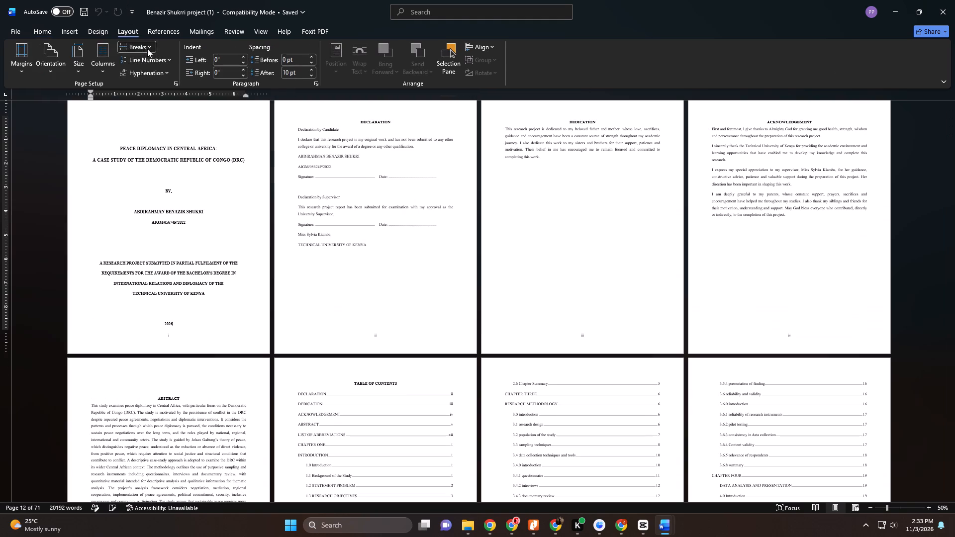
click(183, 198)
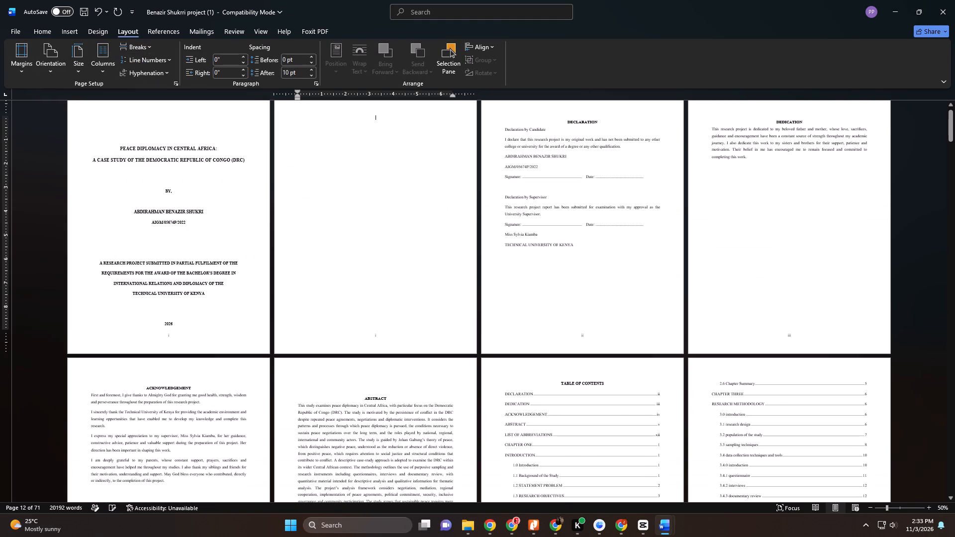
Remove the blank page between the cover page and the DECLARATION page.
click(567, 121)
key(BackSpace)
key(BackSpace)
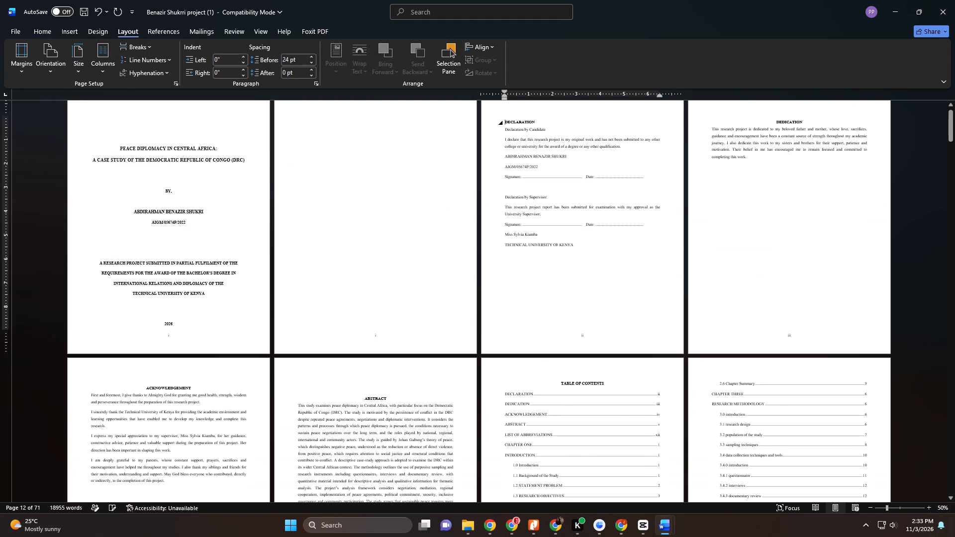
key(BackSpace)
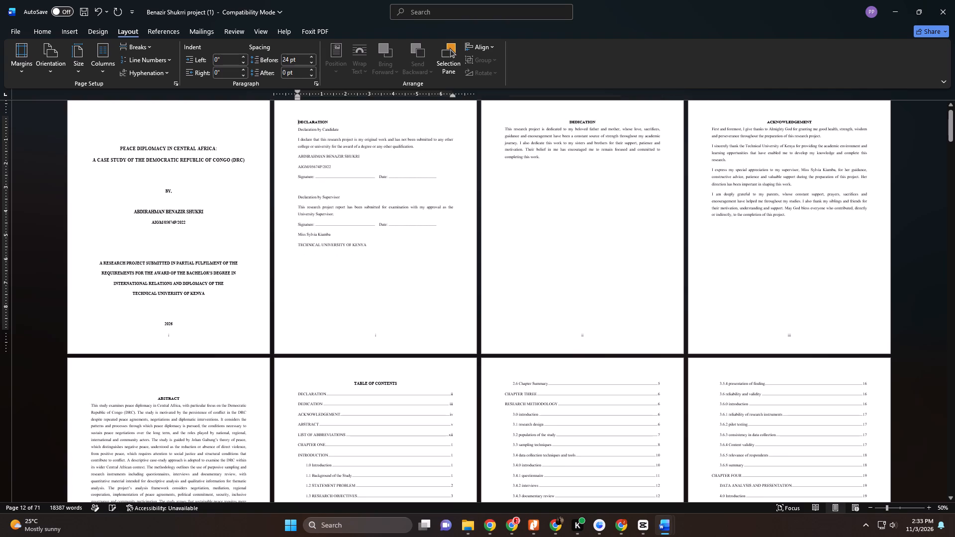
Reapply the Heading 1 style to the DECLARATION heading.
click(281, 122)
click(41, 29)
click(576, 60)
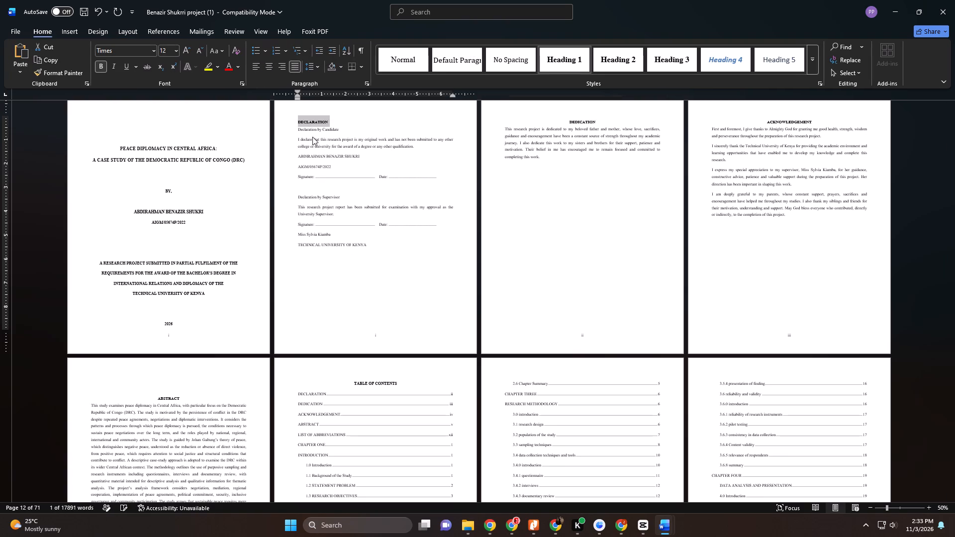
Turn on Different First Page for the cover section's footer, and leave footer editing.
click(180, 323)
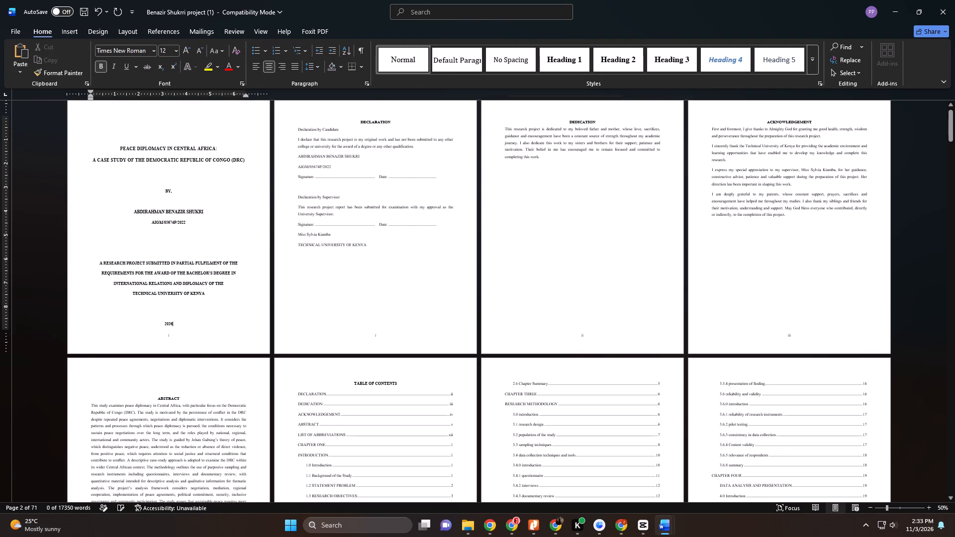
click(73, 31)
click(484, 68)
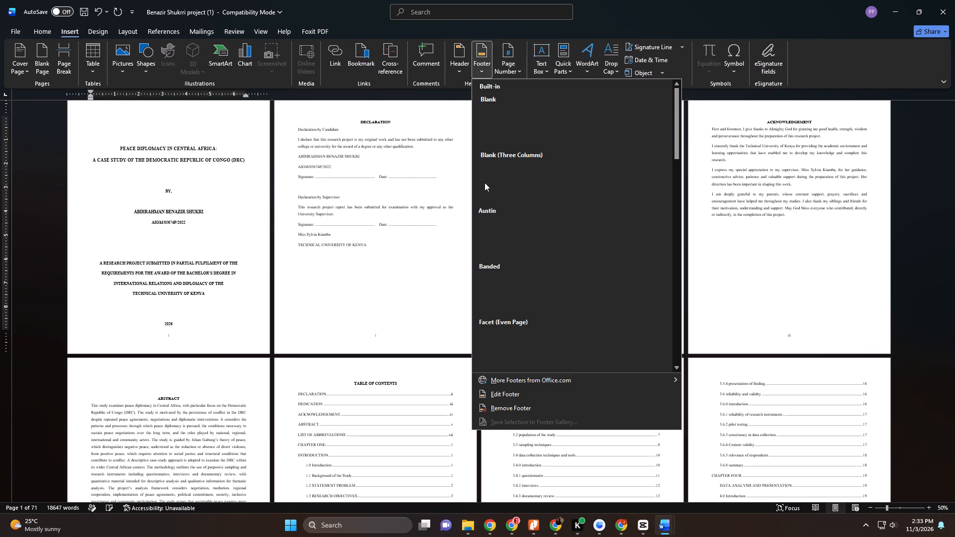
click(515, 396)
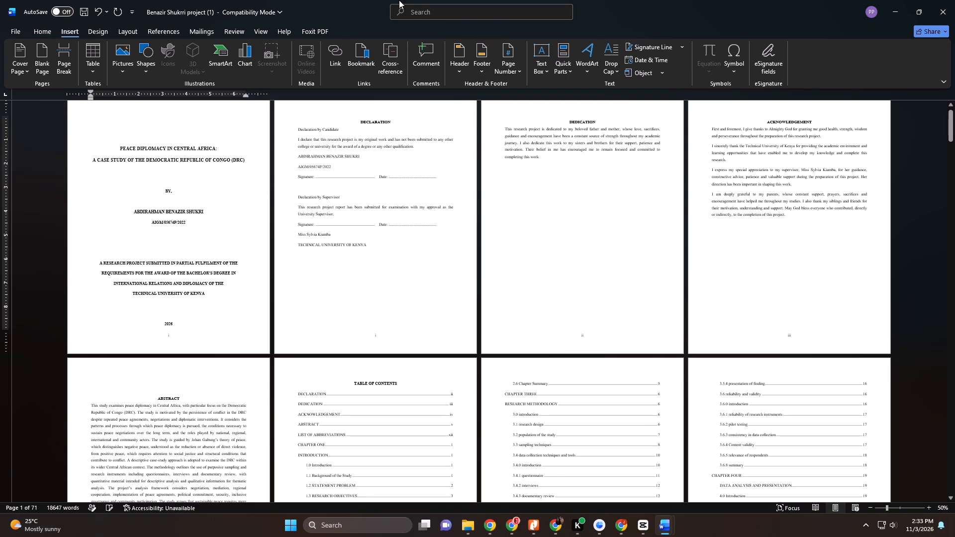
click(483, 71)
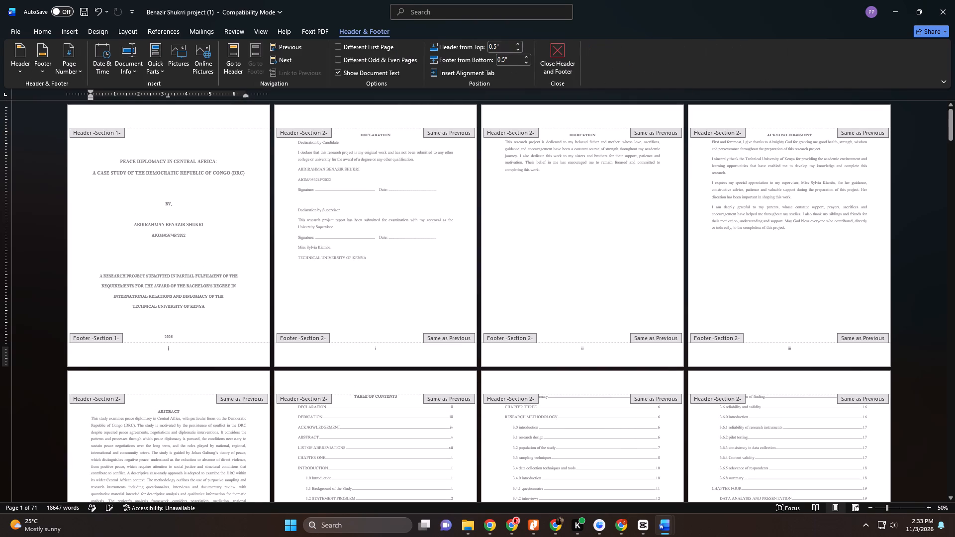
click(338, 47)
click(377, 254)
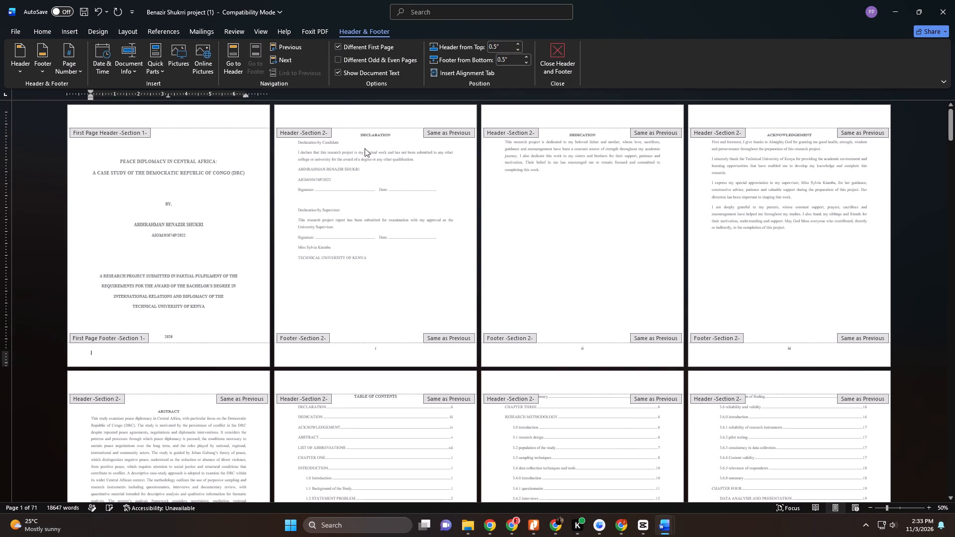
triple_click(374, 319)
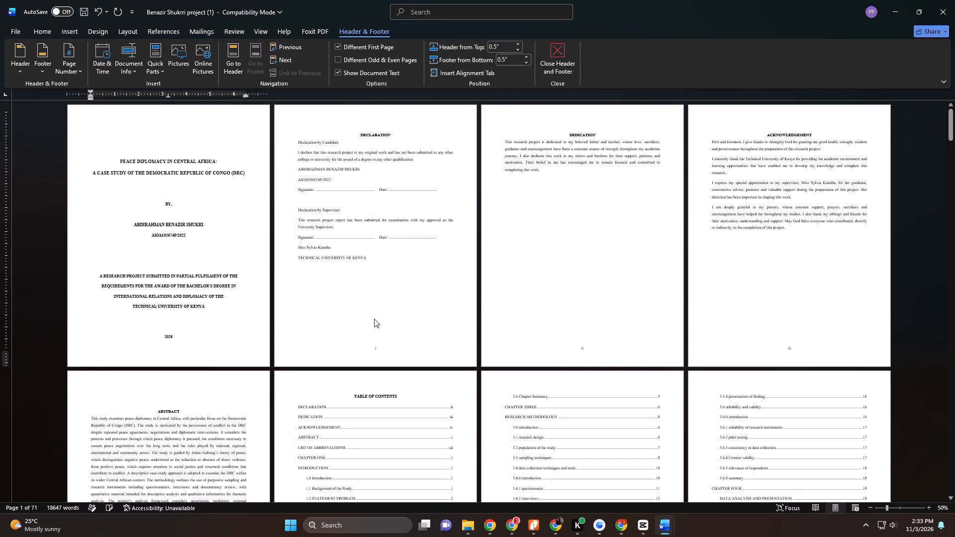
Update the table of contents again with the page-numbers-only option.
scroll(374, 319, down, 1)
scroll(374, 319, up, 1)
scroll(374, 319, down, 5)
scroll(377, 316, up, 1)
scroll(377, 316, down, 1)
scroll(377, 316, up, 1)
scroll(377, 315, down, 2)
double_click(475, 403)
click(425, 366)
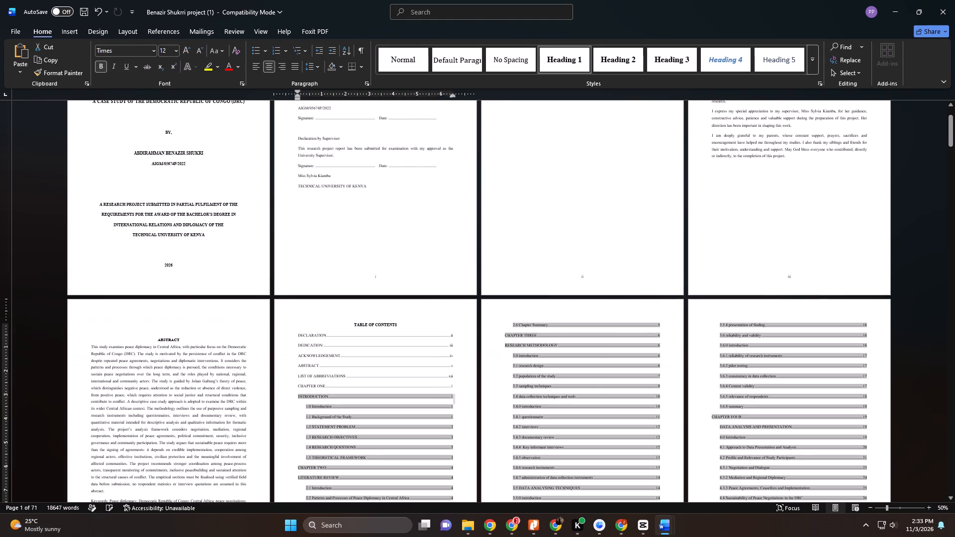
right_click(425, 366)
click(473, 300)
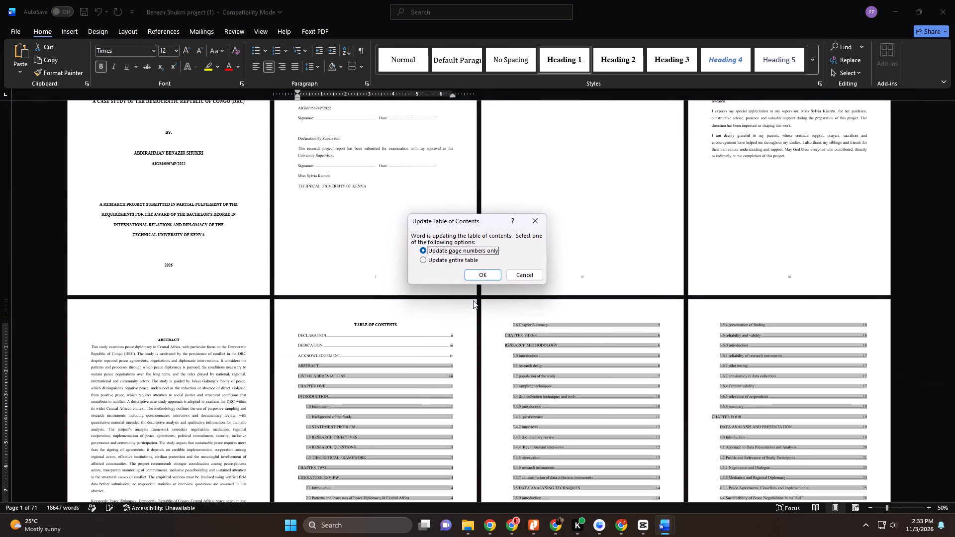
click(481, 274)
scroll(397, 291, down, 1)
scroll(397, 291, up, 1)
scroll(397, 291, down, 5)
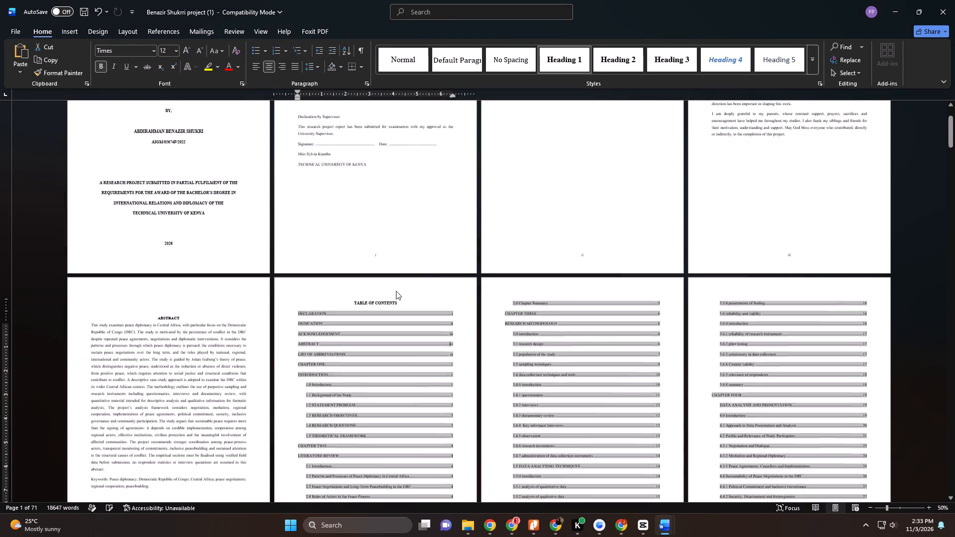
Review the updated table of contents and the surrounding front-matter pages.
scroll(396, 291, down, 2)
scroll(396, 291, up, 1)
scroll(396, 291, down, 1)
scroll(396, 291, up, 1)
scroll(396, 291, down, 5)
scroll(399, 294, up, 1)
scroll(399, 294, down, 1)
scroll(402, 292, up, 1)
scroll(402, 292, down, 5)
scroll(398, 293, up, 1)
scroll(398, 293, down, 3)
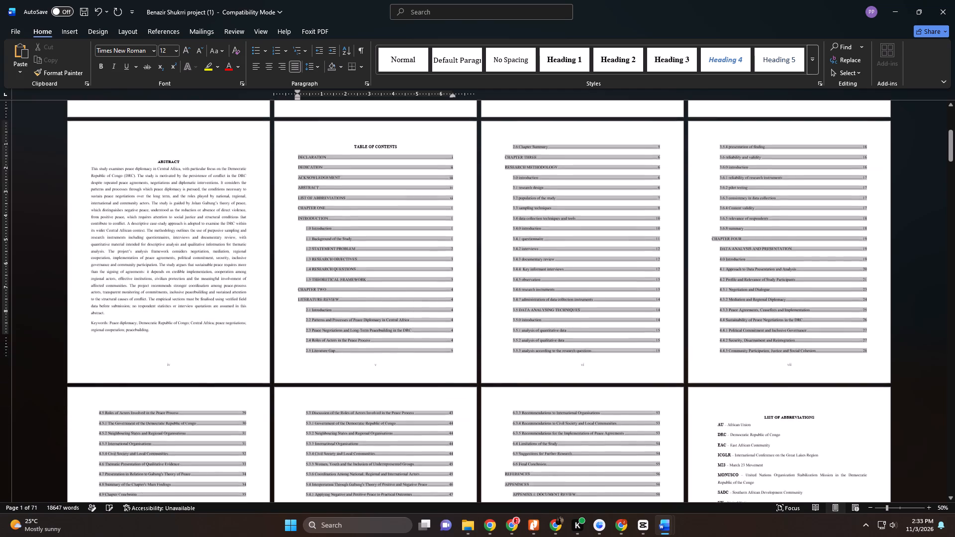
scroll(398, 295, down, 4)
scroll(402, 286, up, 1)
scroll(404, 279, down, 4)
Save the document.
key(ctrl+s)
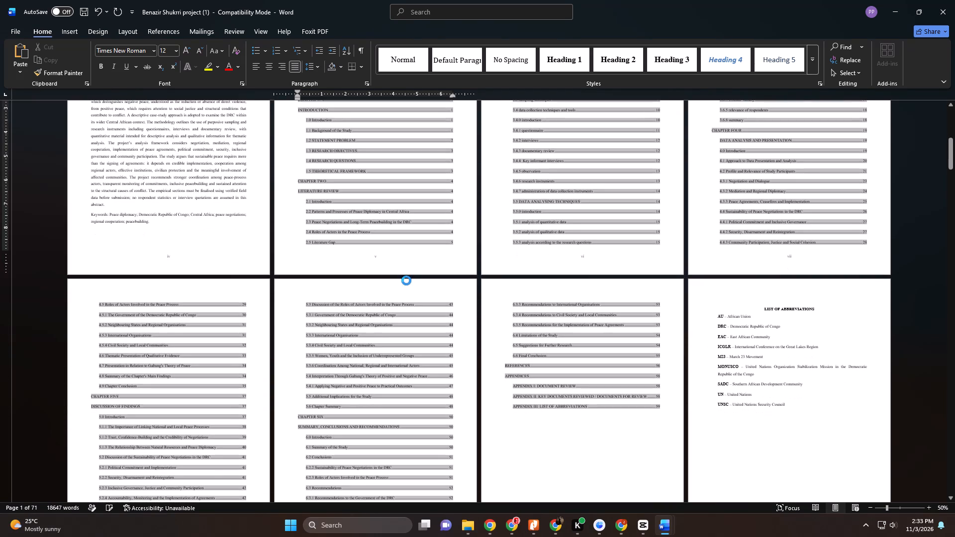
Apply the Heading 1 style to the CHAPTER TWO heading.
scroll(548, 284, down, 2)
scroll(548, 284, up, 1)
scroll(548, 284, down, 1)
scroll(548, 284, up, 1)
scroll(548, 284, down, 6)
scroll(548, 283, up, 1)
scroll(548, 283, down, 5)
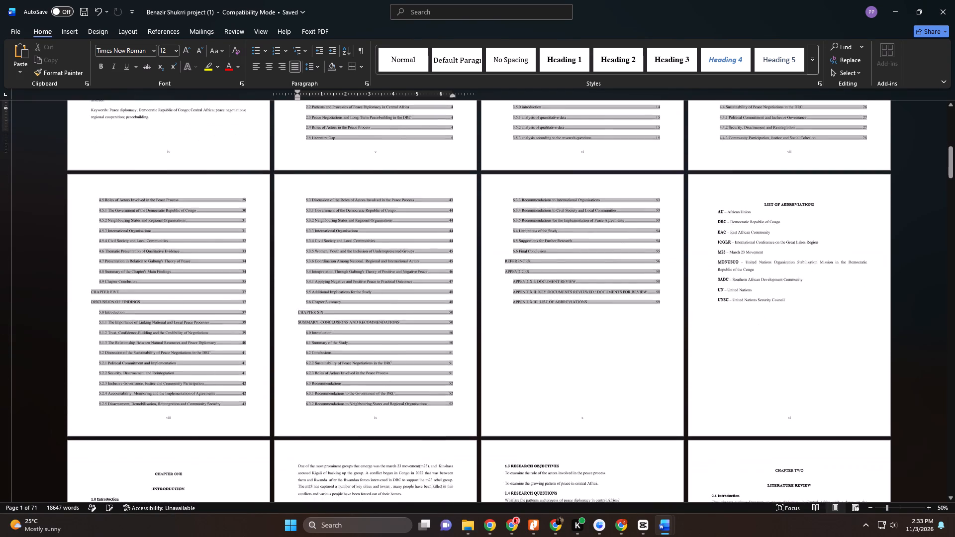
scroll(548, 282, up, 1)
scroll(548, 282, down, 5)
scroll(547, 279, up, 1)
scroll(547, 279, down, 7)
scroll(547, 279, up, 1)
scroll(547, 279, down, 2)
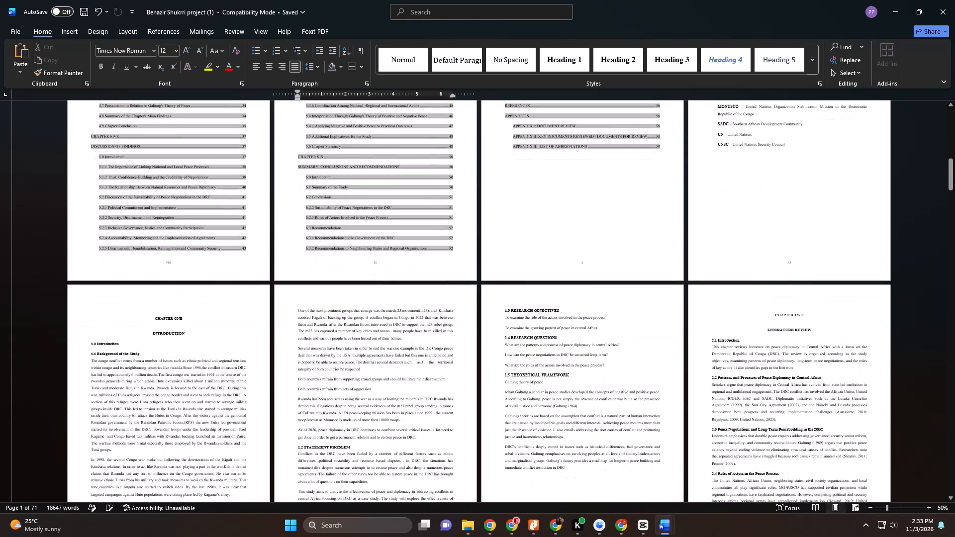
click(704, 313)
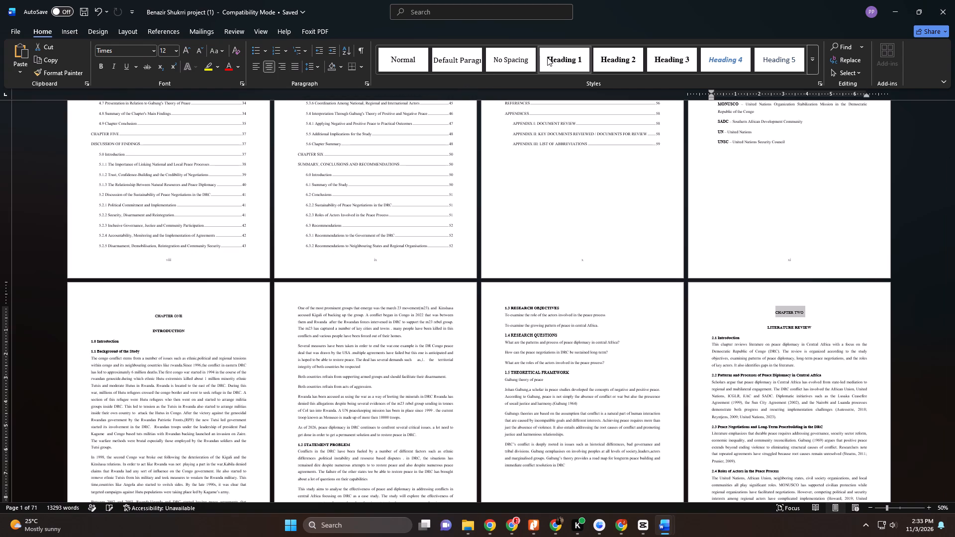
click(557, 57)
Check the headings, page layout and page numbers from Chapter One through the appendices, and return to the cover page.
scroll(708, 221, down, 9)
scroll(720, 246, up, 1)
scroll(720, 246, down, 3)
scroll(720, 246, up, 1)
scroll(720, 246, down, 1)
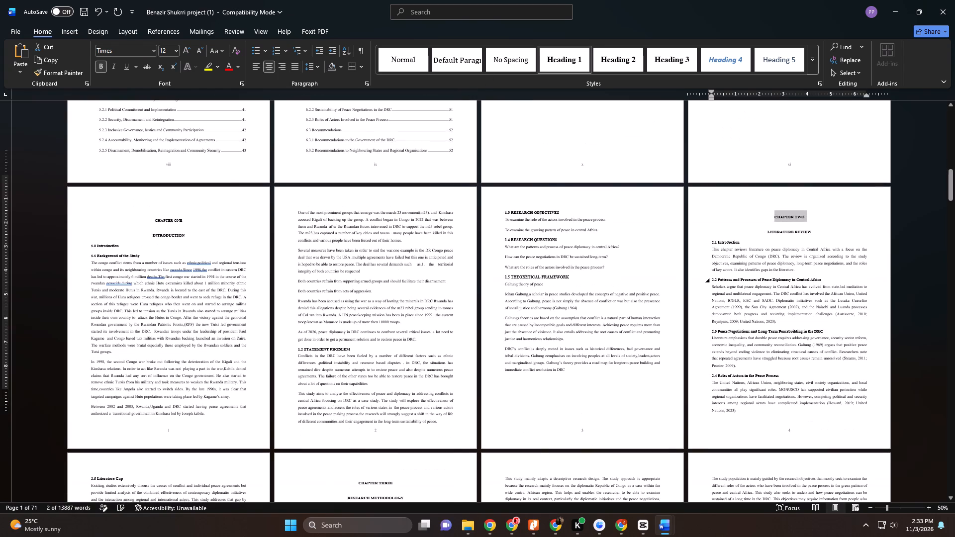
scroll(721, 246, down, 8)
scroll(724, 246, up, 1)
scroll(724, 246, down, 3)
scroll(728, 245, up, 1)
scroll(728, 245, down, 1)
scroll(728, 244, up, 3)
scroll(728, 243, down, 2)
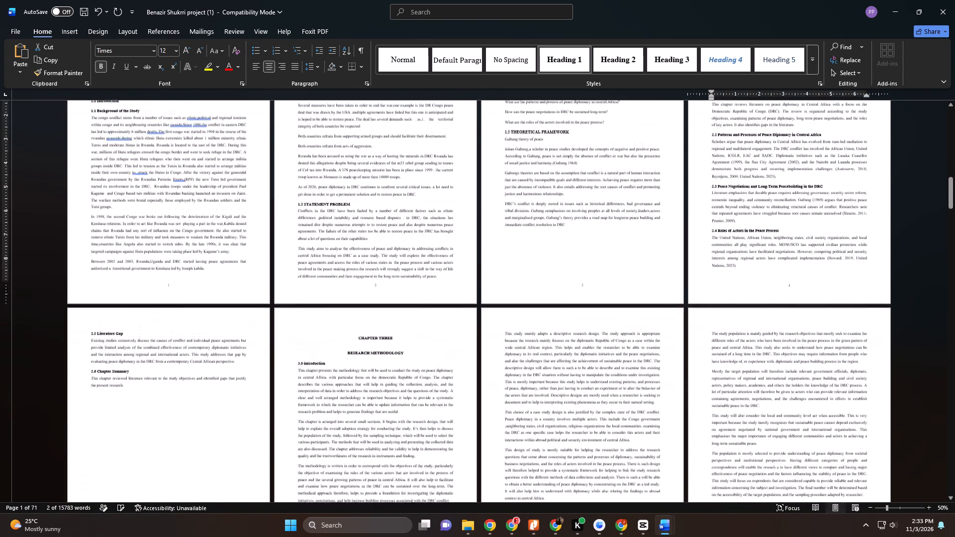
scroll(728, 243, down, 4)
scroll(728, 243, up, 1)
scroll(728, 242, down, 2)
scroll(728, 242, up, 1)
scroll(728, 242, down, 1)
scroll(728, 242, up, 1)
scroll(728, 241, down, 1)
drag(947, 193, 954, 484)
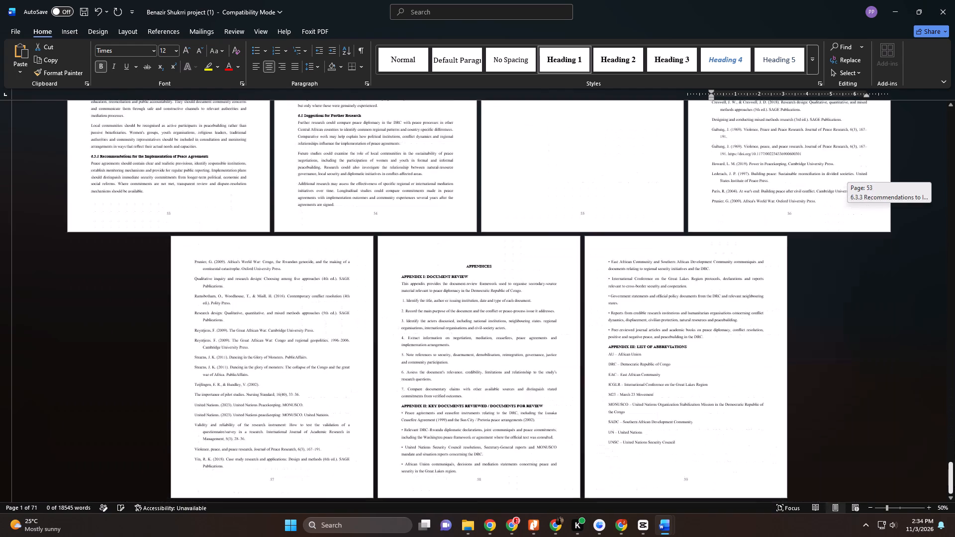
drag(954, 484, 954, 85)
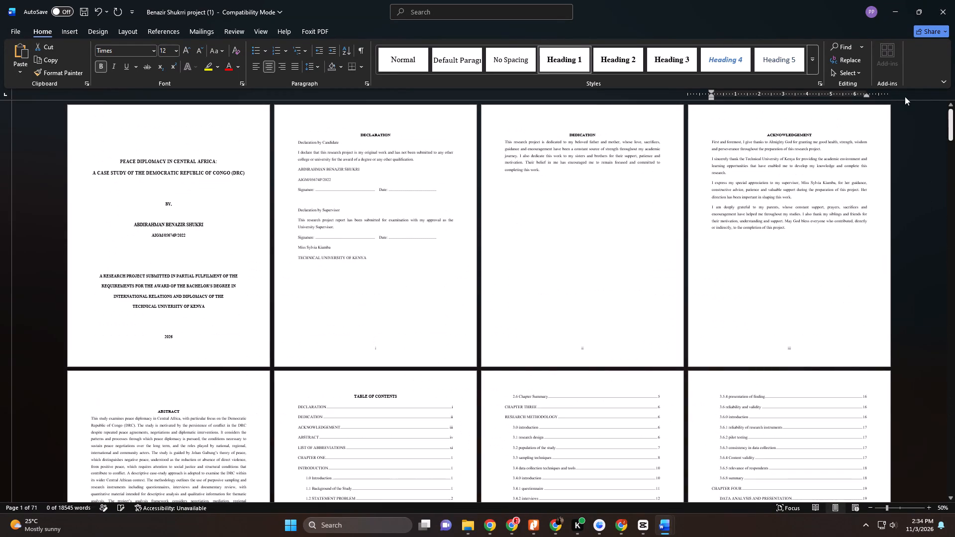
scroll(393, 184, up, 5)
Remove blank lines on the cover page: two above the submission statement, three above the title and one below "BY,".
click(161, 328)
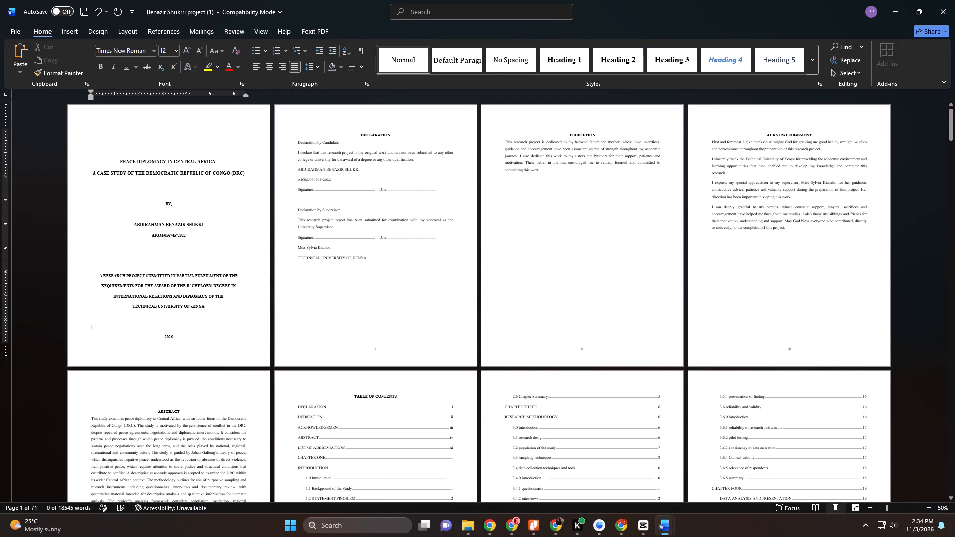
click(172, 255)
key(Delete)
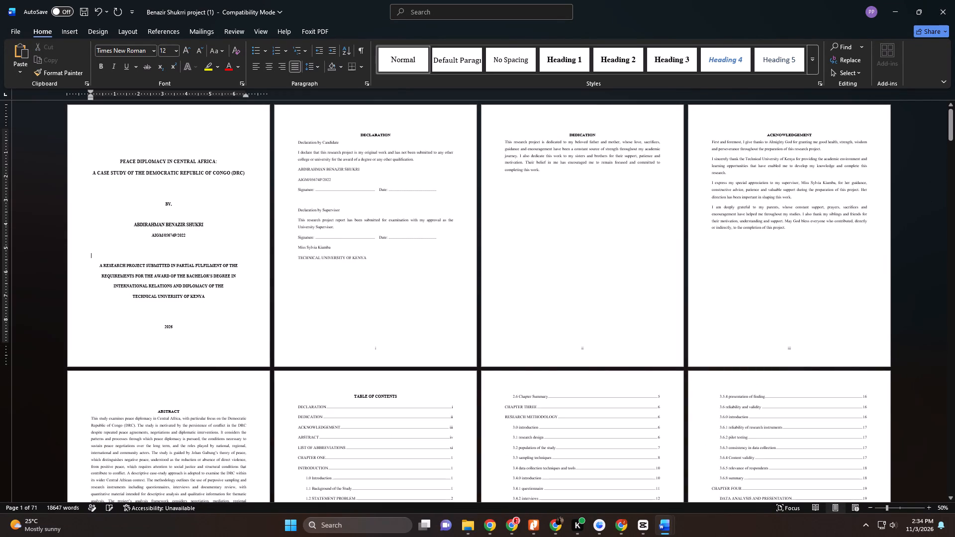
key(Delete)
click(166, 190)
click(148, 126)
key(Delete)
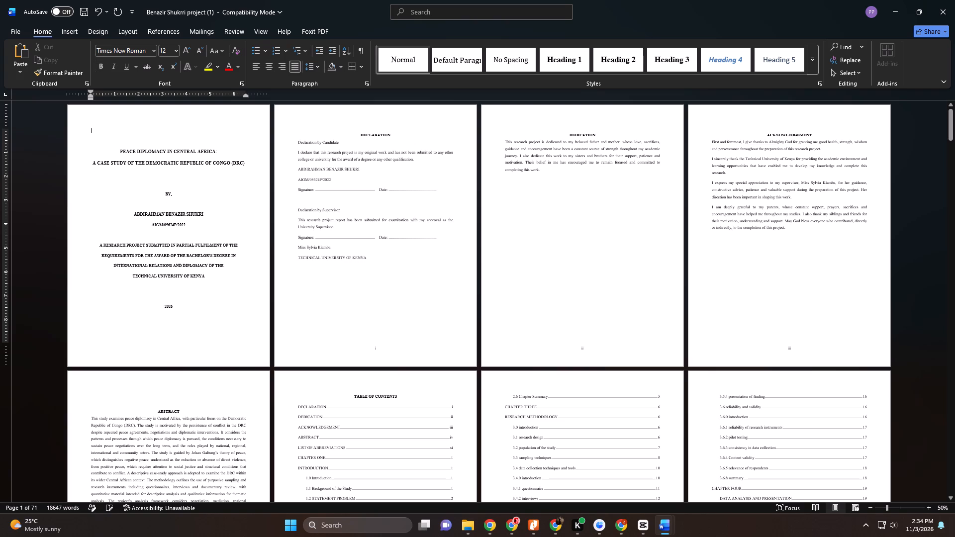
key(Delete)
key(Delete)
click(172, 182)
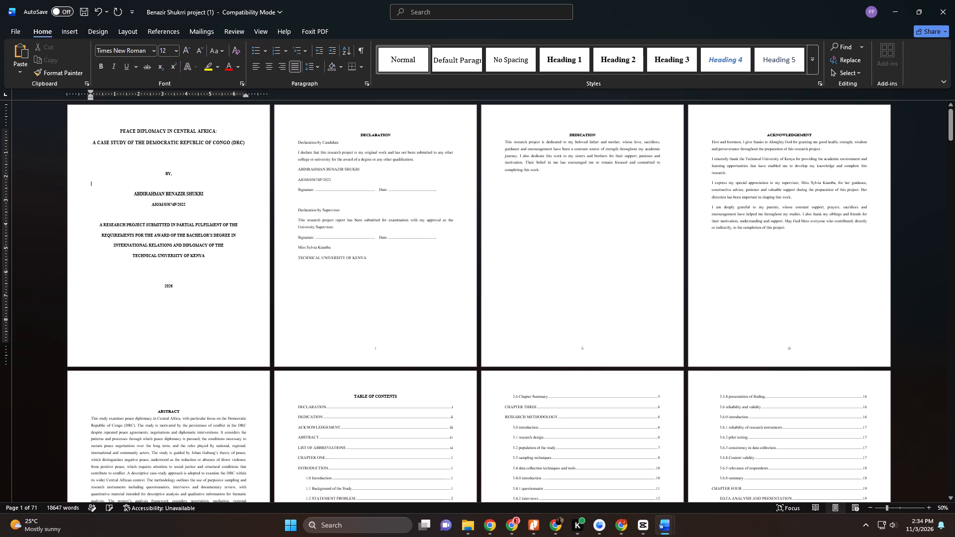
key(Delete)
Respace the cover page with one blank line added above "BY,", two below the registration number and two above the year 2026.
click(170, 166)
key(Return)
click(200, 203)
key(Return)
key(Return)
click(191, 284)
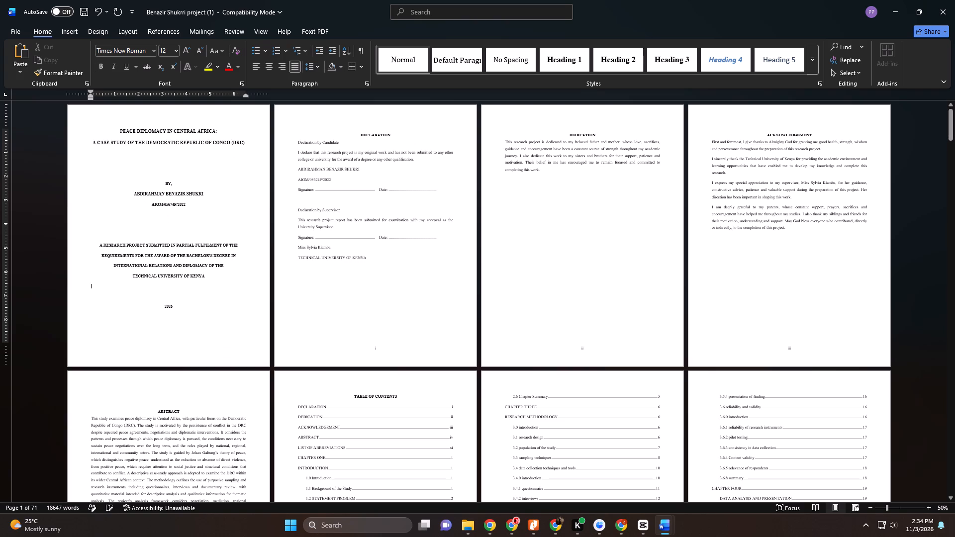
key(Return)
key(Return)
Check the respaced cover page and save the document.
scroll(186, 289, up, 1)
scroll(186, 289, down, 1)
scroll(186, 289, up, 1)
scroll(186, 289, down, 1)
scroll(186, 289, up, 6)
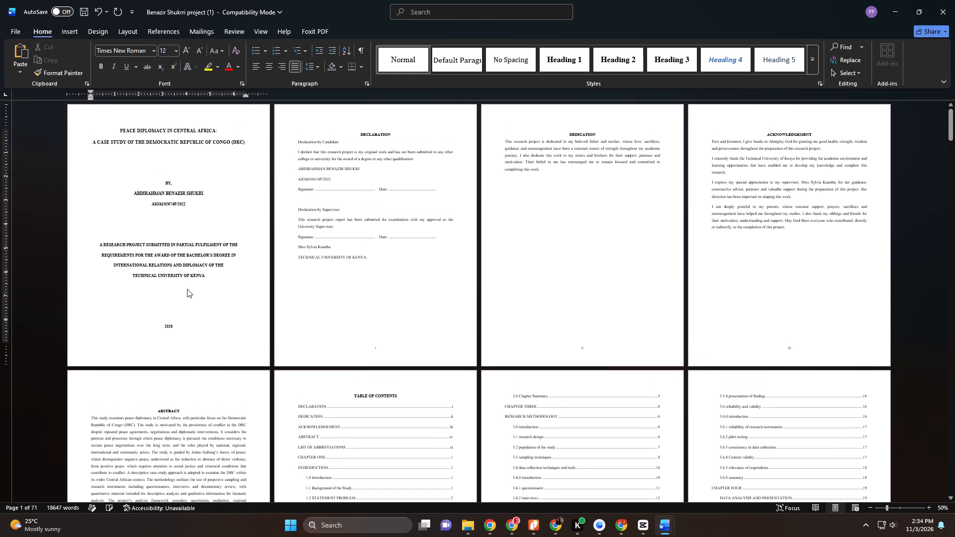
triple_click(84, 11)
click(84, 11)
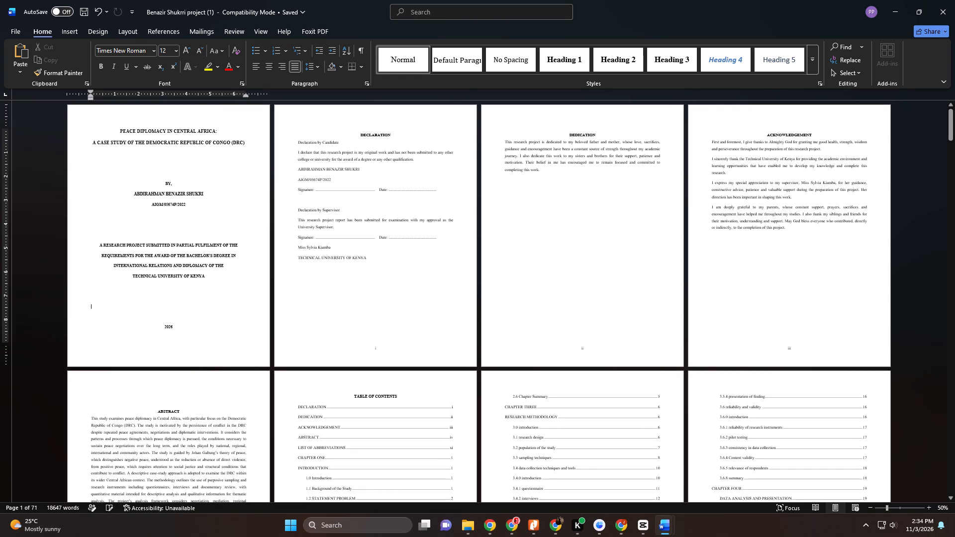
key(ctrl+s)
Update the table of contents with the page-numbers-only option.
click(391, 429)
right_click(391, 429)
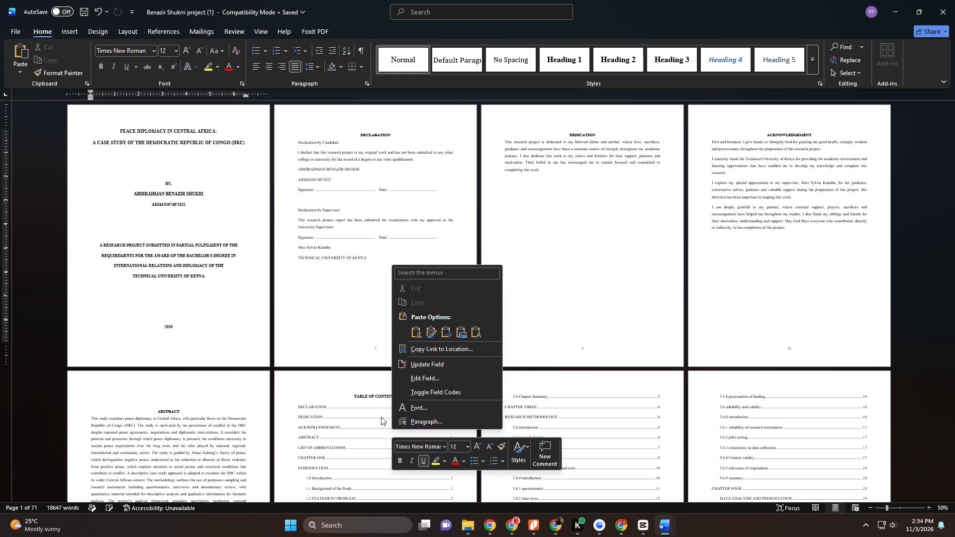
click(454, 368)
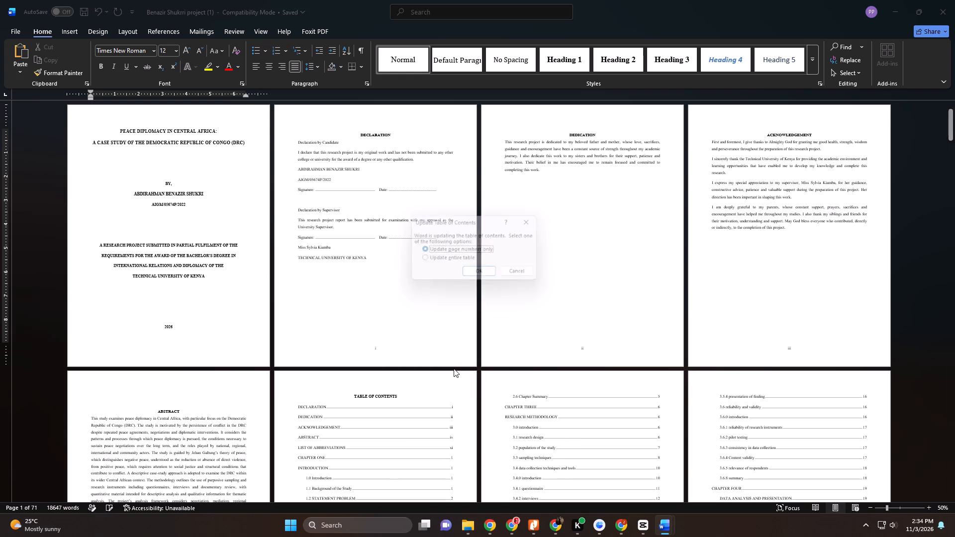
click(488, 268)
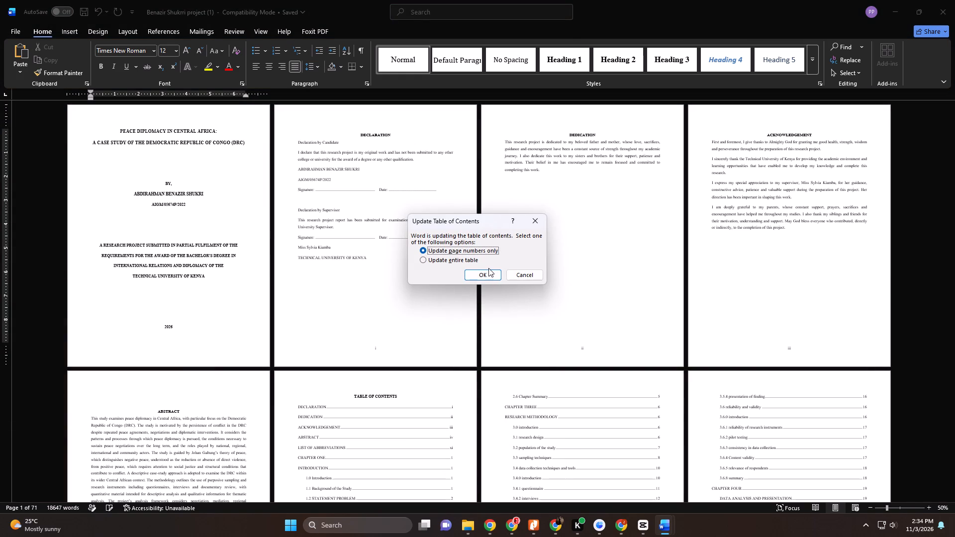
click(495, 273)
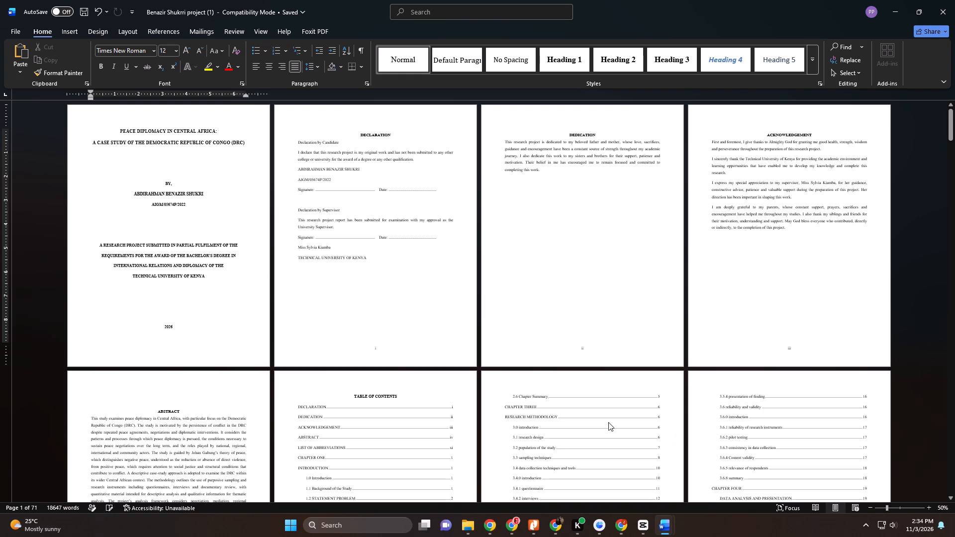
click(563, 251)
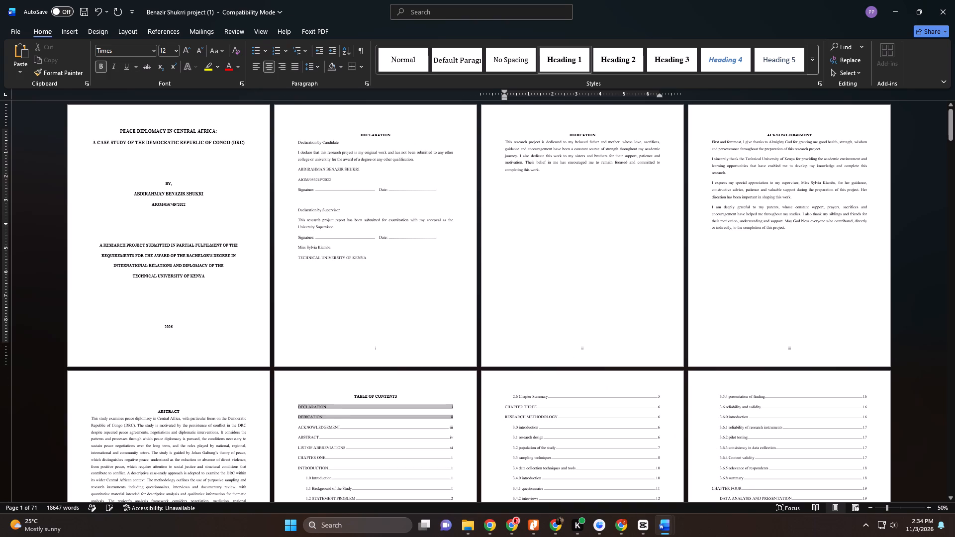
Save the document with the updated table of contents.
key(ctrl+s)
key(ctrl+s)
key(ctrl+s)
scroll(412, 289, up, 1)
scroll(412, 289, down, 1)
scroll(412, 289, up, 11)
scroll(417, 291, down, 1)
scroll(417, 291, up, 1)
triple_click(86, 12)
click(86, 12)
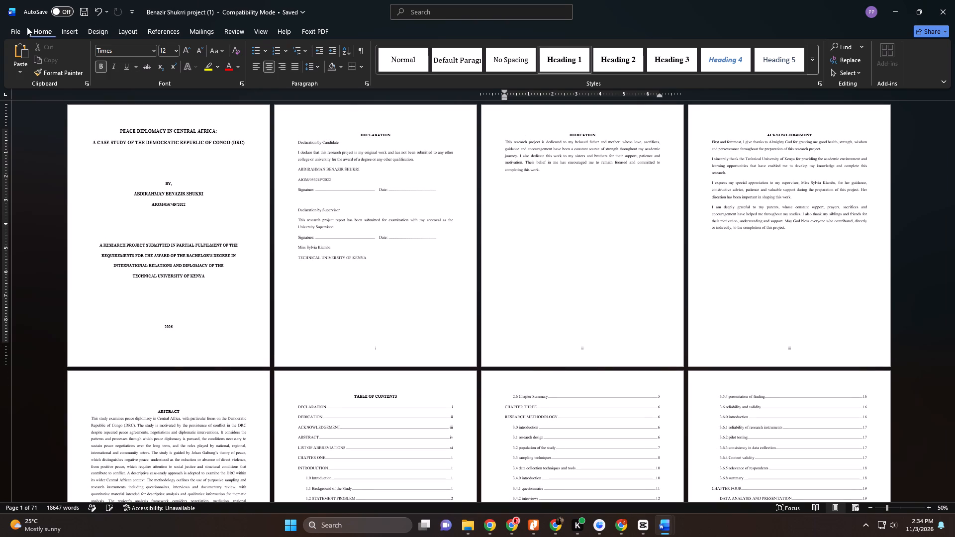
Set the print size to A4 in the Kyocera TASKalfa 3253ci KX printer properties.
click(15, 29)
click(35, 240)
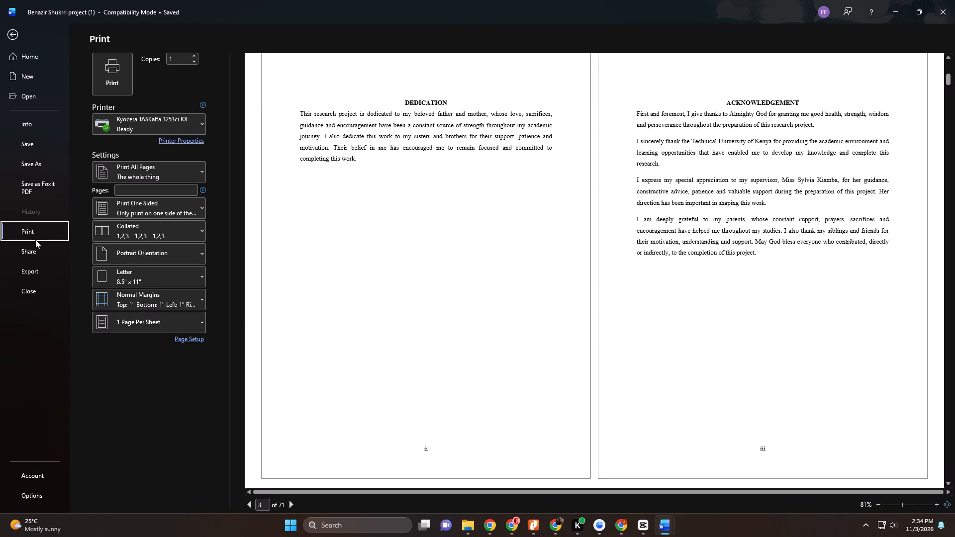
click(192, 139)
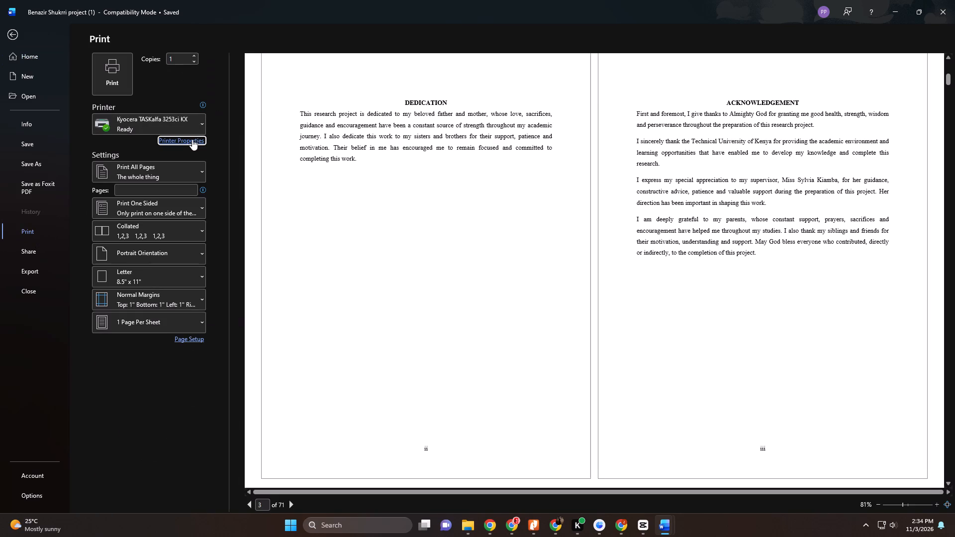
click(44, 66)
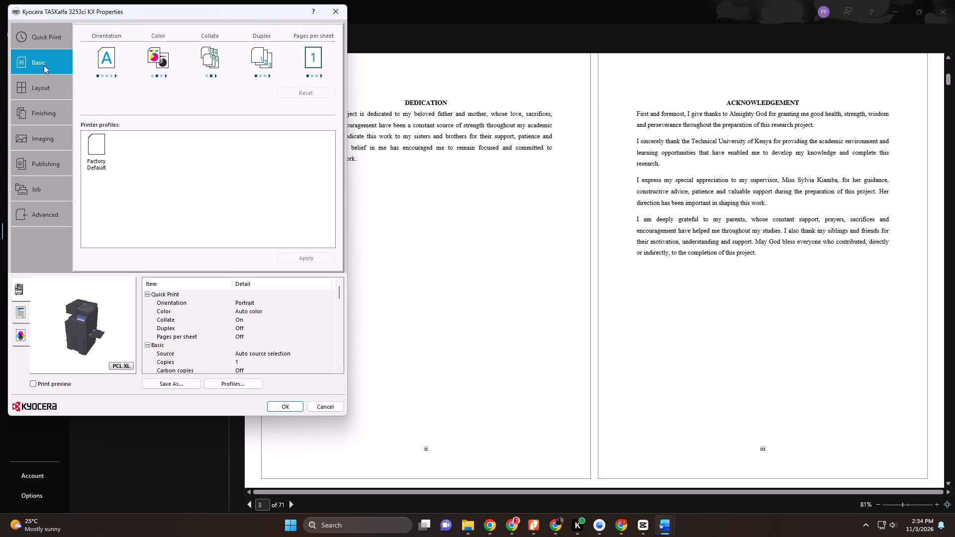
click(116, 48)
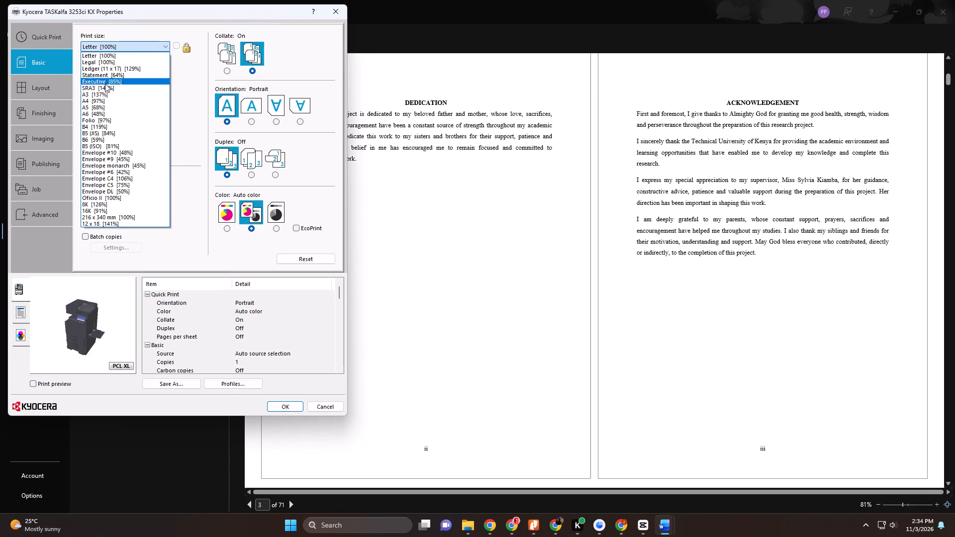
click(105, 101)
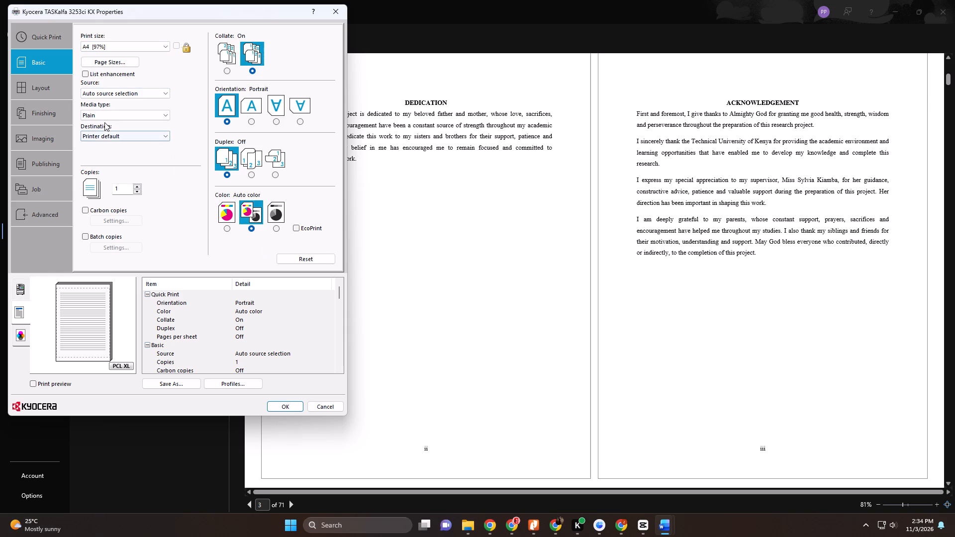
click(282, 411)
Print one copy of the whole document on the Kyocera TASKalfa 3253ci KX.
click(118, 78)
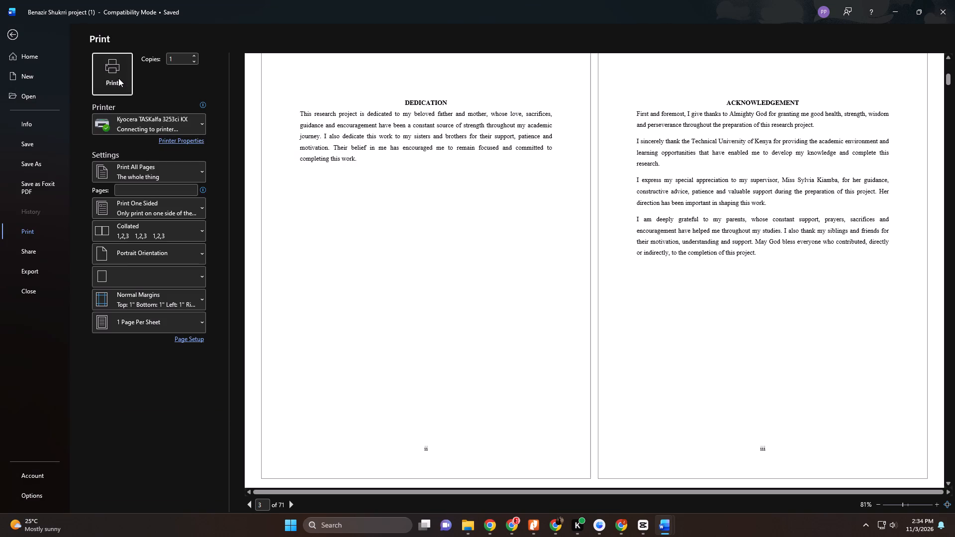
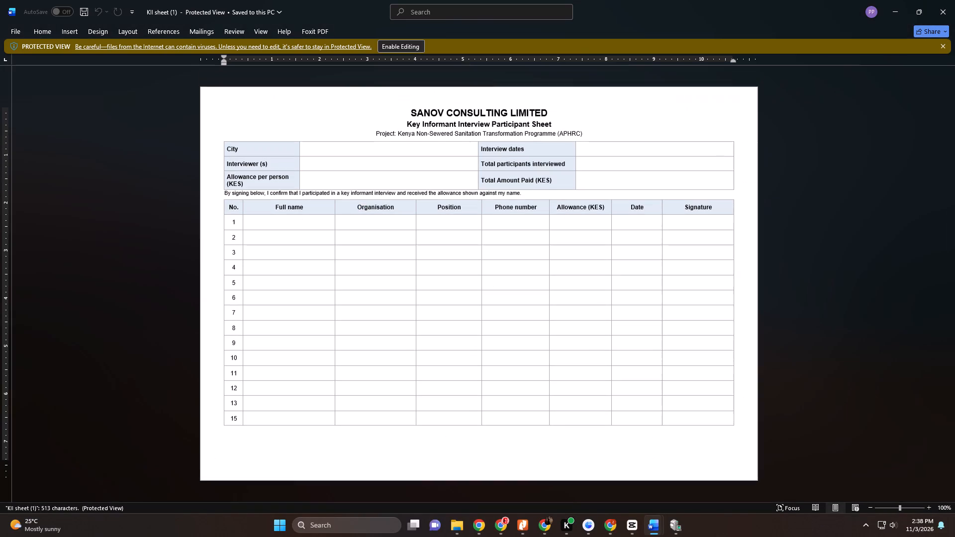
Enable editing for the protected KII sheet (1) document and print one copy of it on the Kyocera TASKalfa 3253ci KX.
click(392, 42)
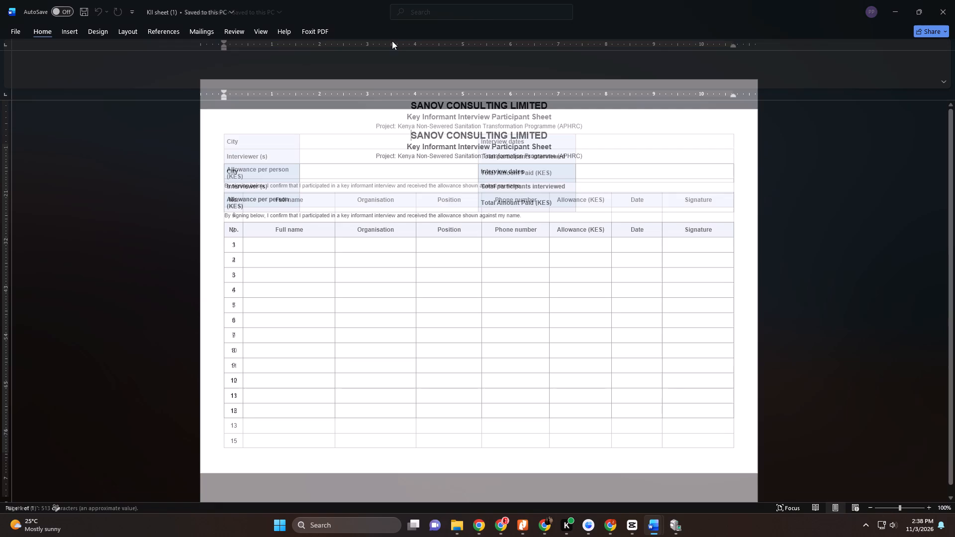
key(ctrl+p)
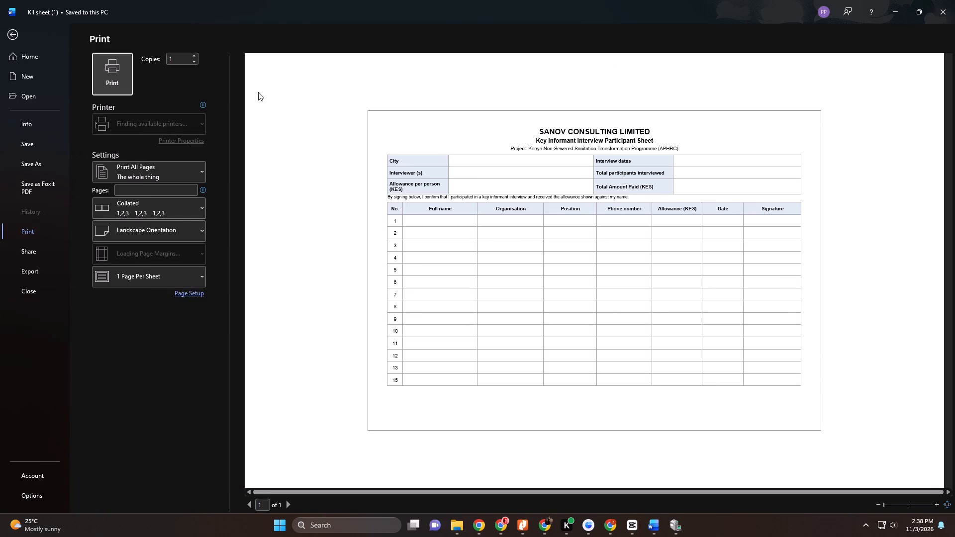
click(123, 74)
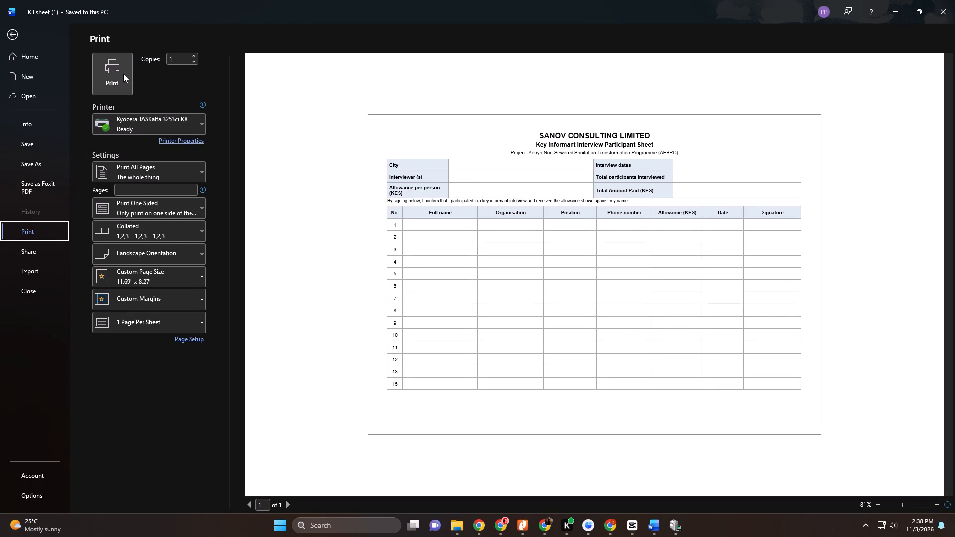
click(123, 74)
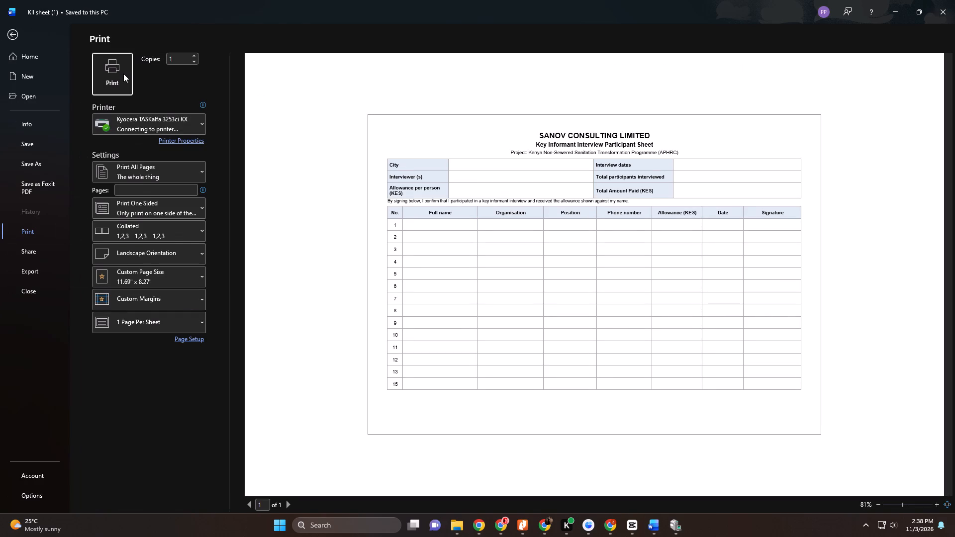
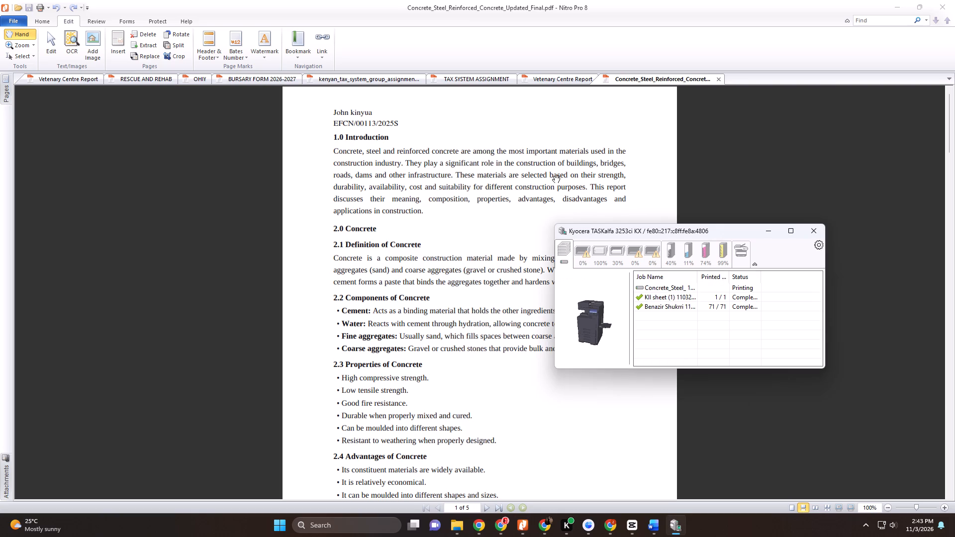
Close the Kyocera TASKalfa 3253ci KX status monitor that covers part of the concrete and steel report.
click(816, 233)
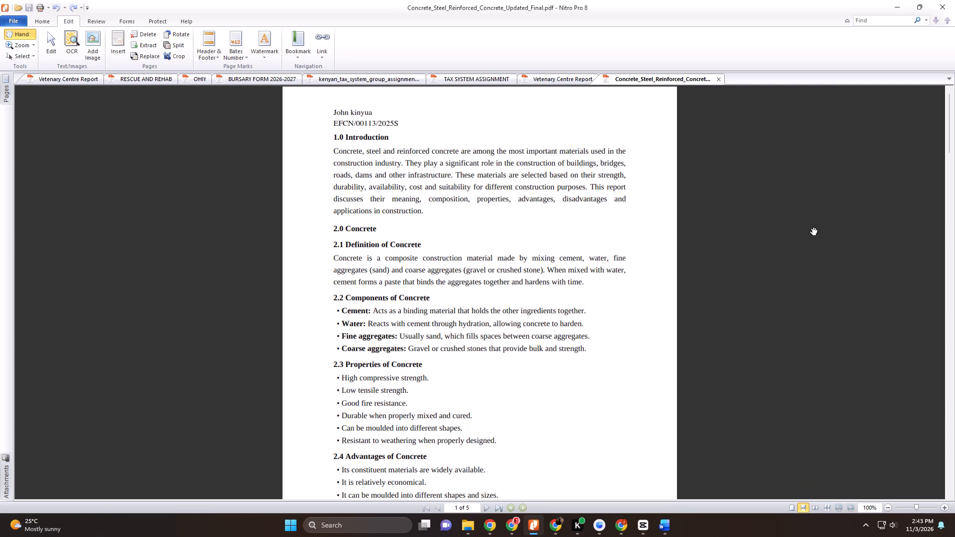